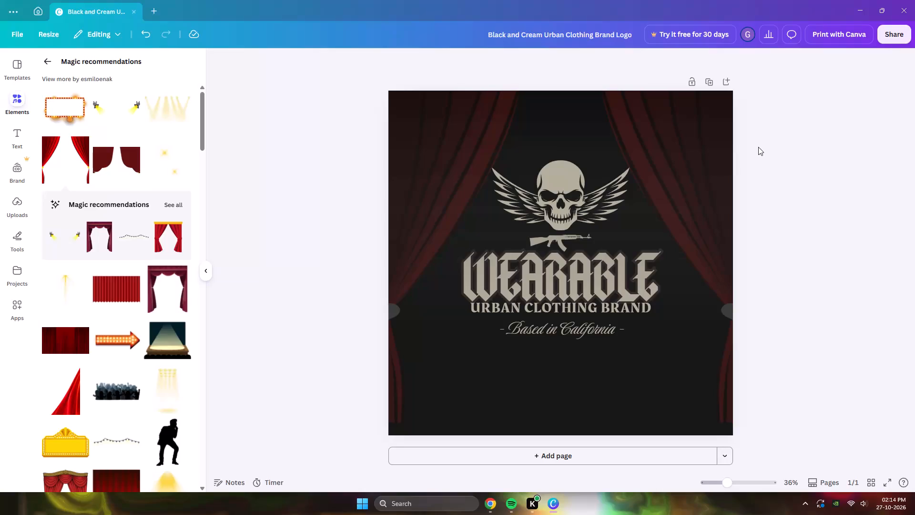
Switch to Chrome and reload the Content Rewards submissions page to check the pending clips.
left_click(497, 514)
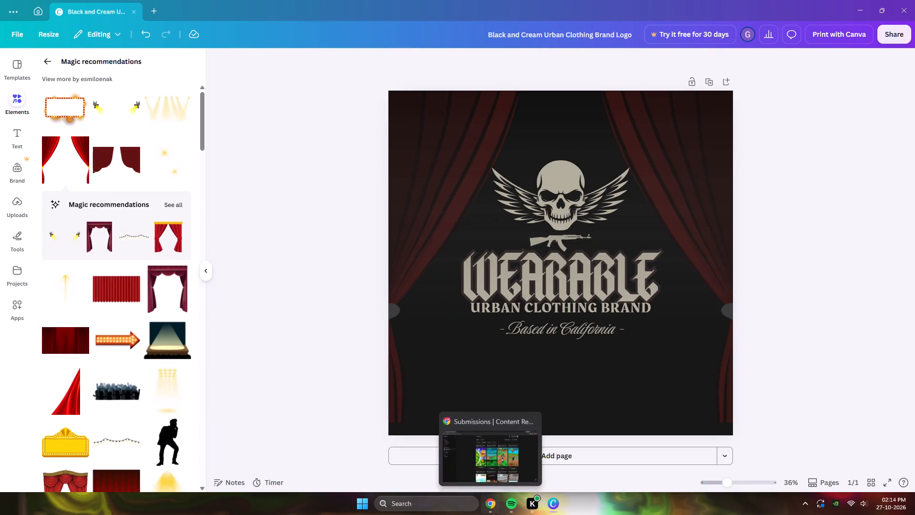
left_click(39, 31)
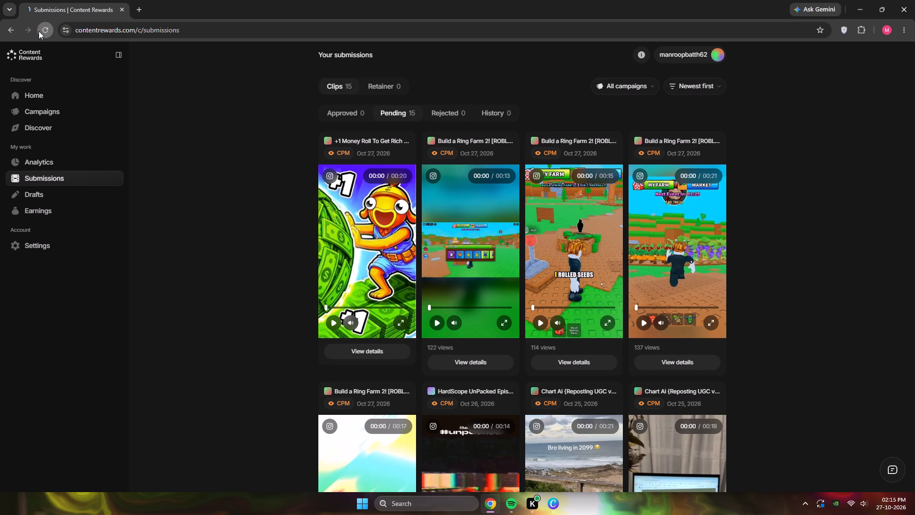
left_click_drag(39, 31, 30, 26)
left_click(51, 29)
Launch TradingView from the Other group of installed apps.
left_click(368, 504)
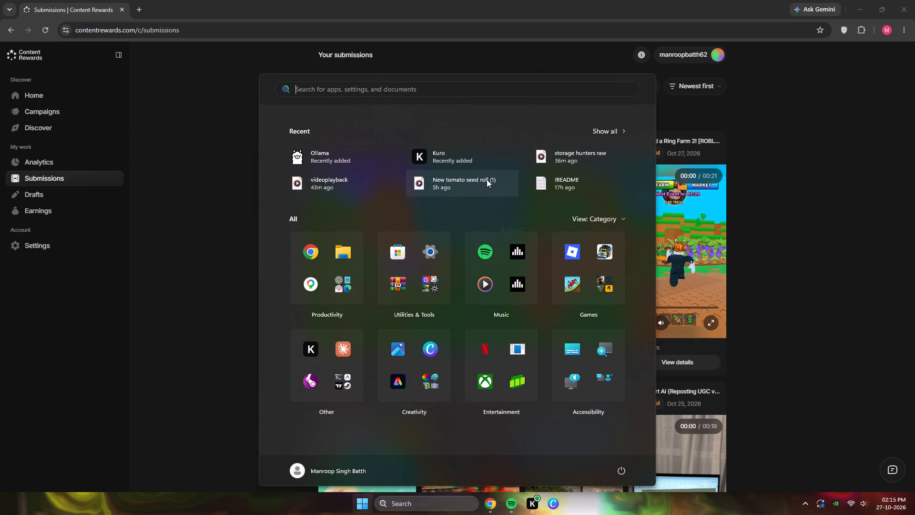
left_click(340, 379)
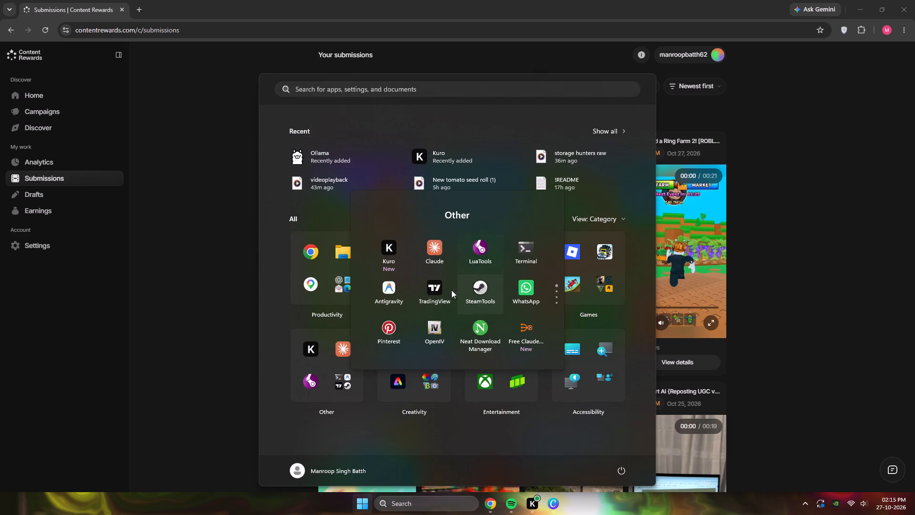
left_click(447, 292)
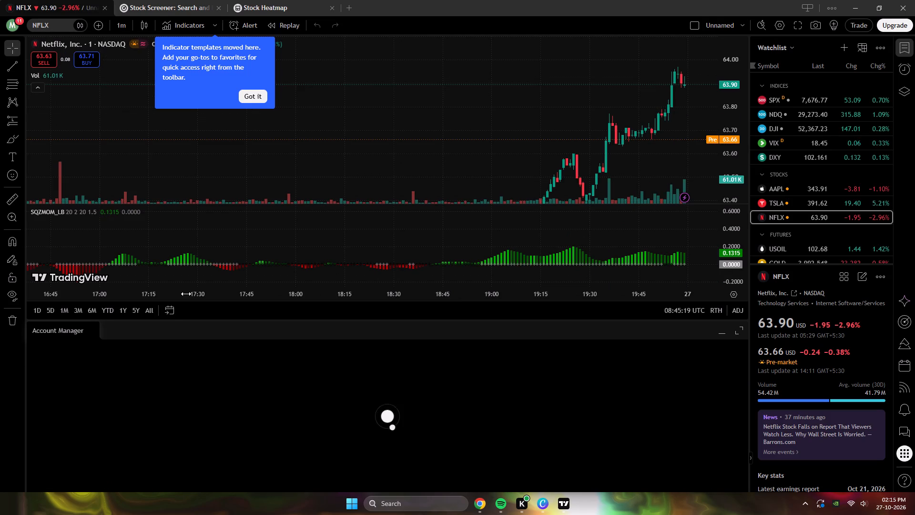
Dismiss the notice about relocated indicator templates on the Netflix chart.
scroll(530, 72, "up", 3)
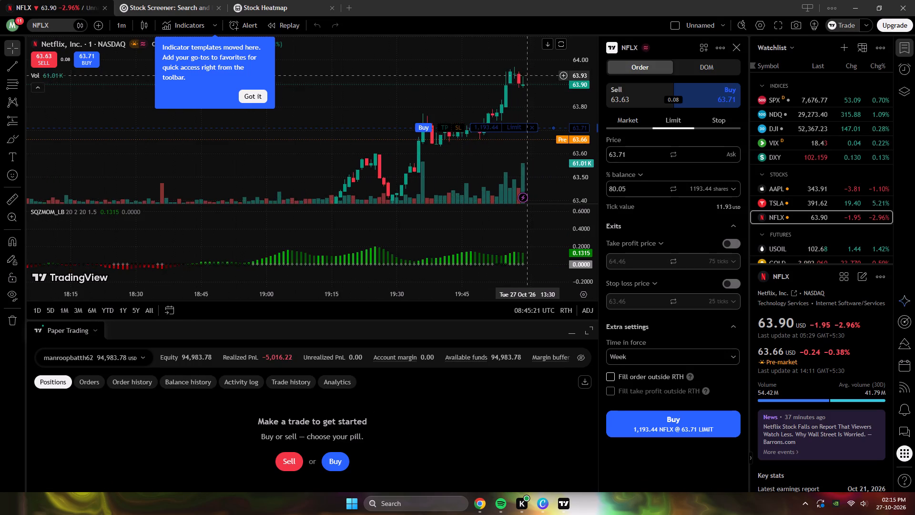
scroll(523, 79, "up", 4)
scroll(509, 88, "down", 2)
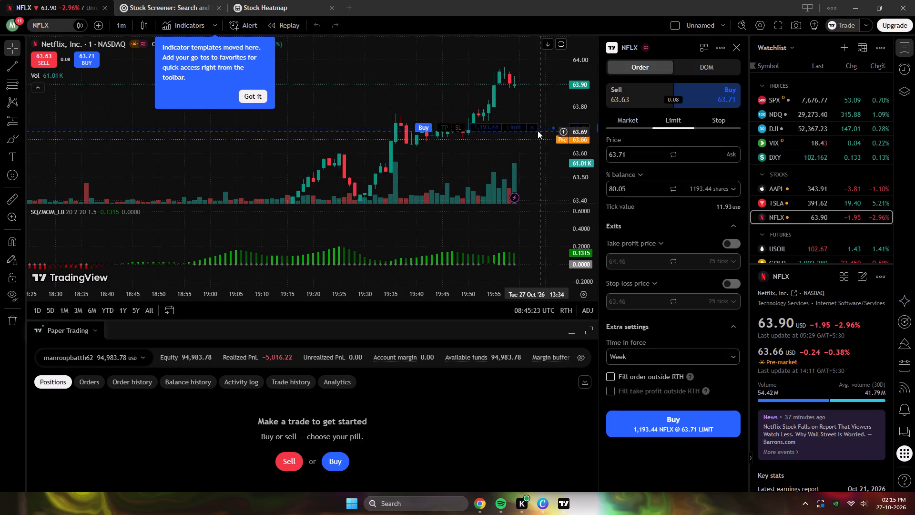
left_click(531, 130)
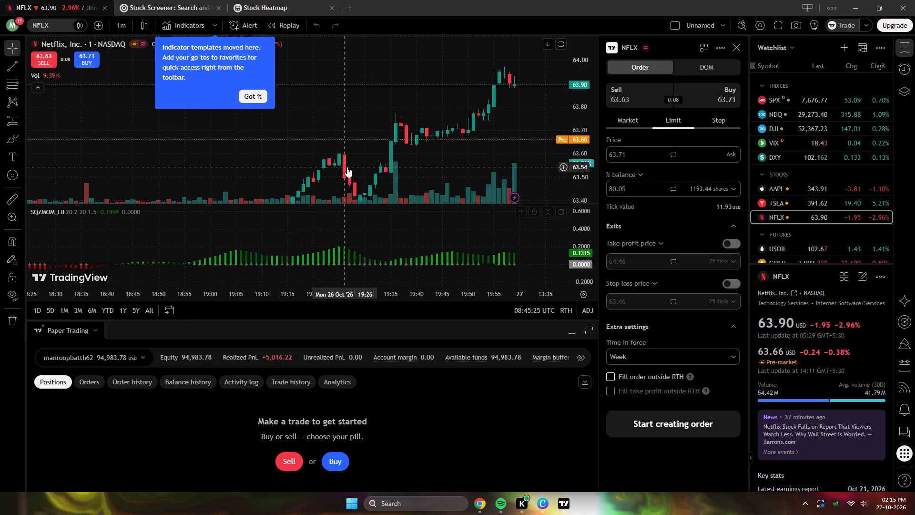
left_click(259, 93)
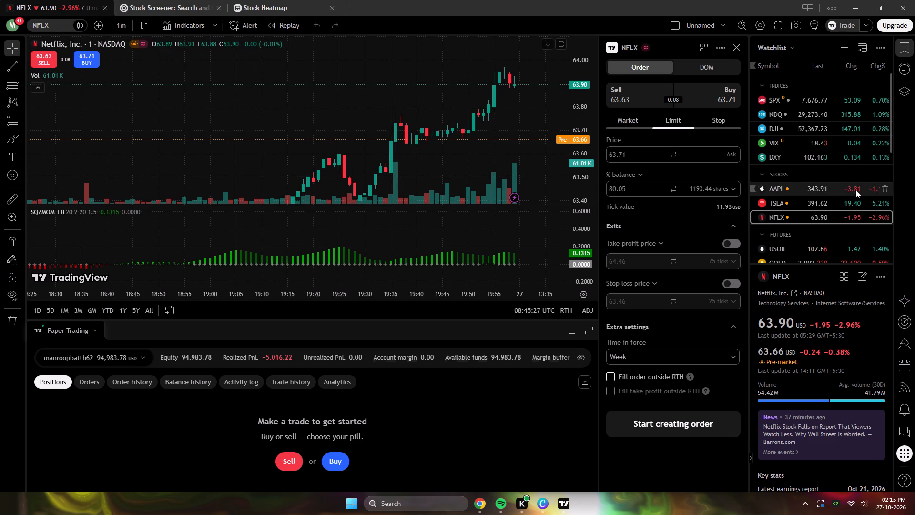
Load the USDJPY chart from the forex section of the watchlist.
scroll(851, 184, "down", 2)
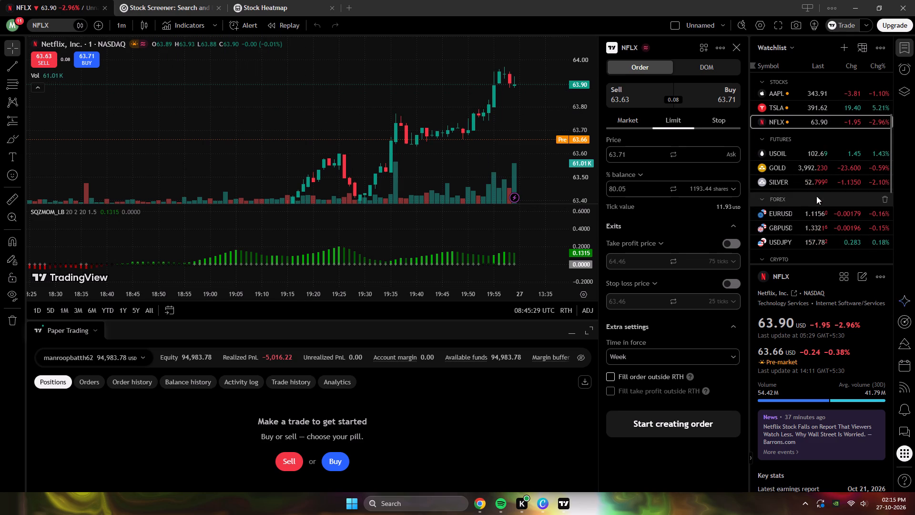
scroll(815, 211, "down", 4)
scroll(815, 211, "up", 2)
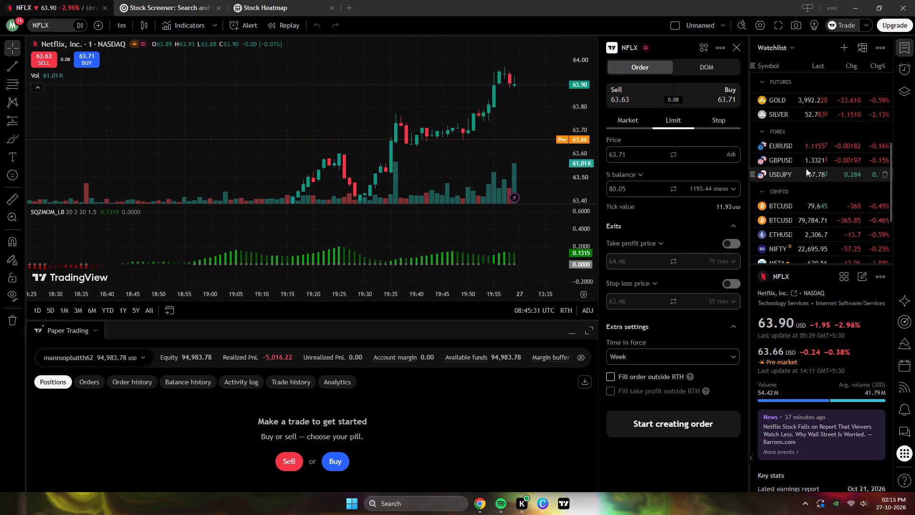
left_click(807, 169)
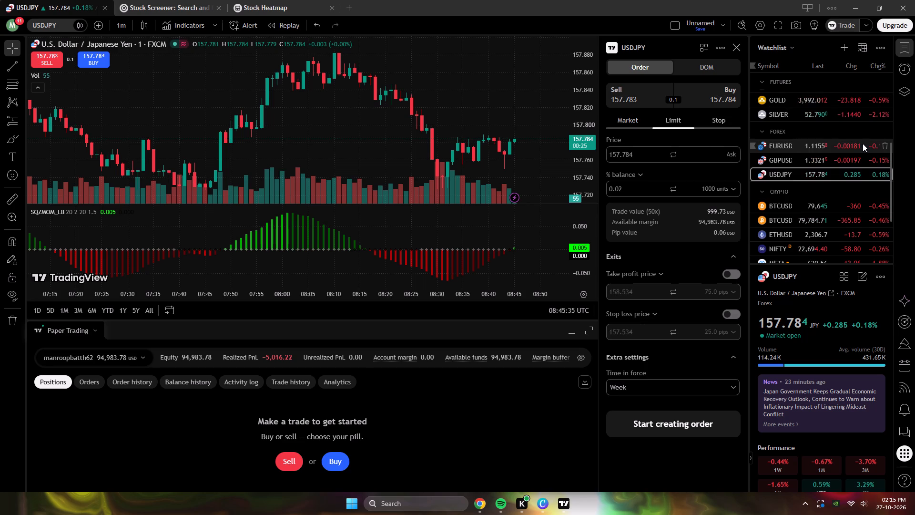
Switch the chart to TSLA from the stocks section of the watchlist.
scroll(862, 144, "down", 2)
scroll(826, 119, "up", 4)
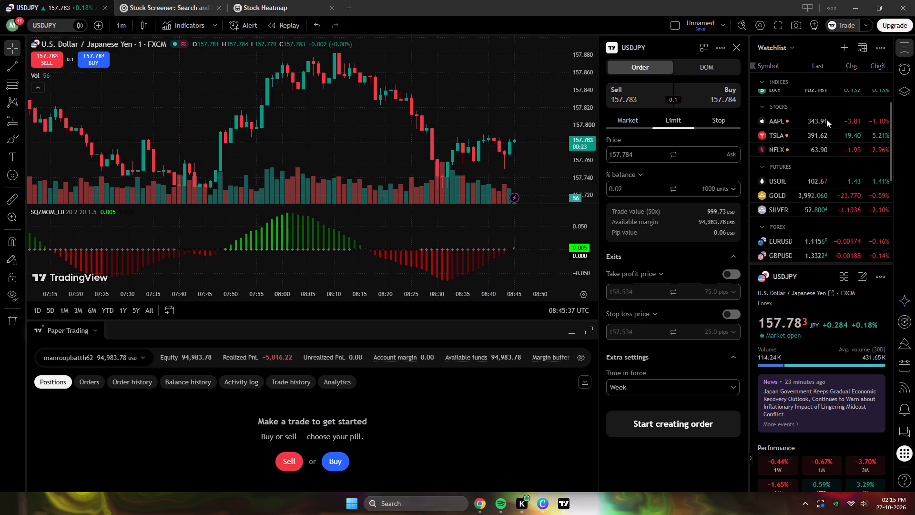
scroll(826, 119, "up", 1)
left_click(844, 186)
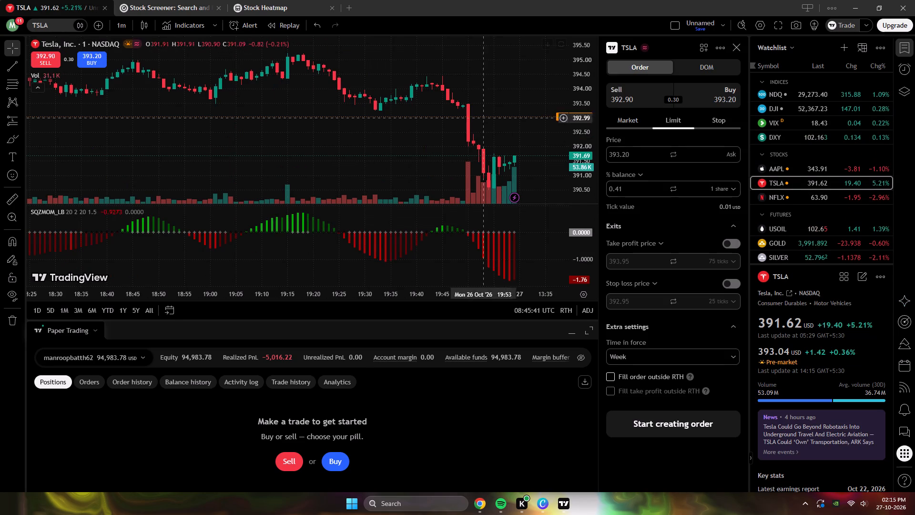
Examine Tesla's one-minute candles, volume and SQZMOM_LB histogram across the 26 Oct session at different time and price scales.
scroll(456, 130, "up", 2)
left_click_drag(456, 130, 427, 93)
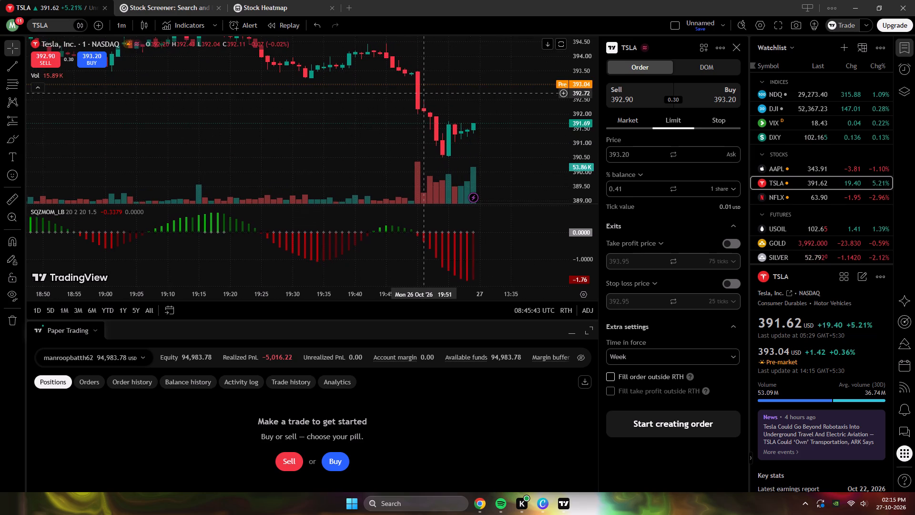
left_click_drag(427, 93, 420, 85)
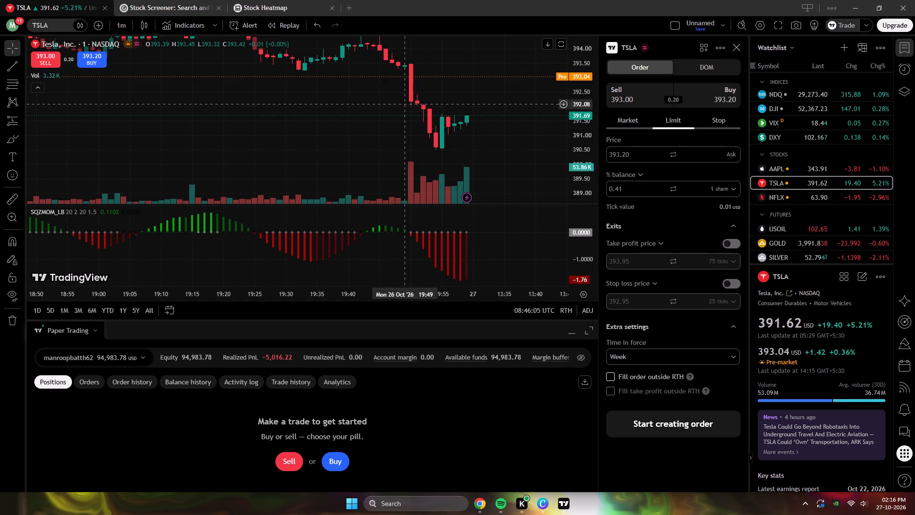
left_click_drag(98, 179, 110, 153)
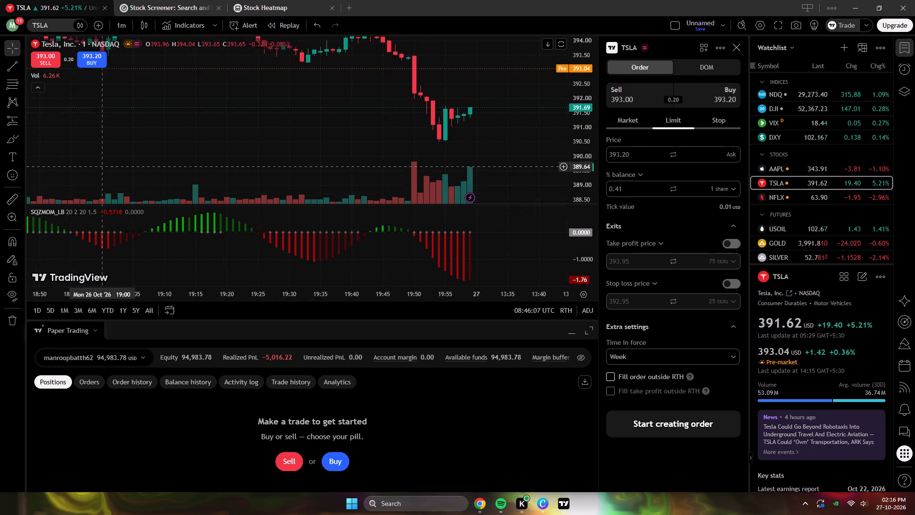
left_click_drag(110, 153, 82, 177)
scroll(251, 122, "up", 2)
scroll(251, 122, "down", 3)
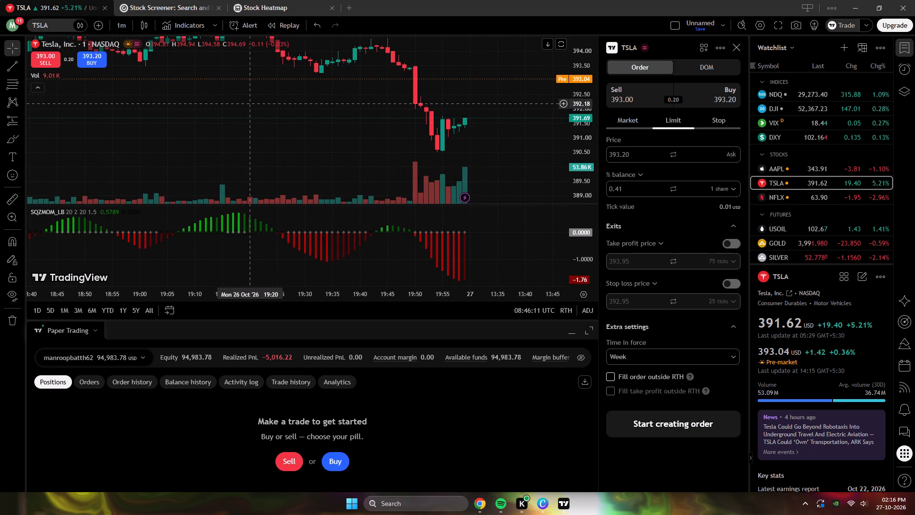
scroll(581, 109, "down", 4)
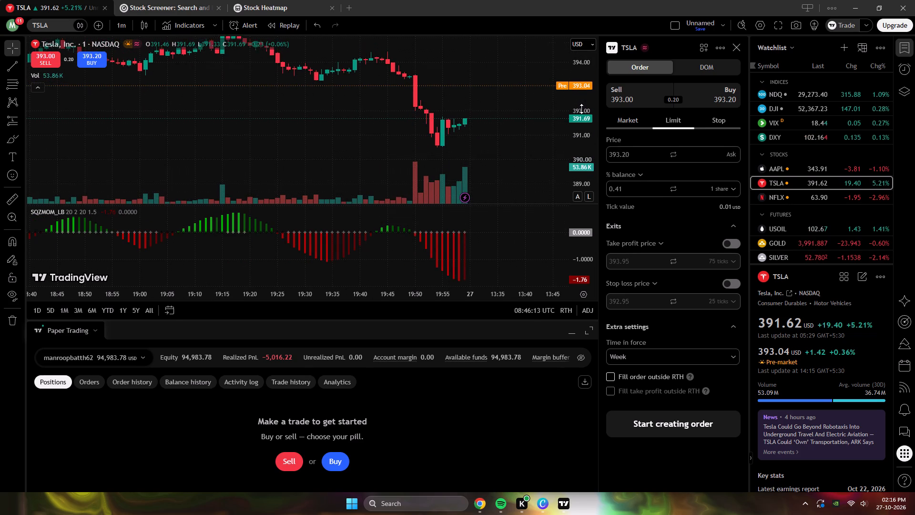
scroll(581, 109, "up", 6)
scroll(517, 140, "up", 1)
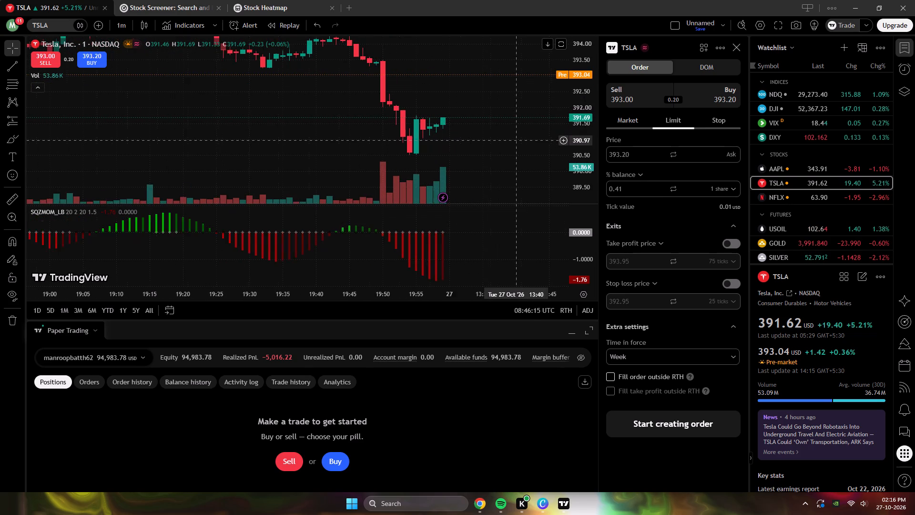
scroll(517, 140, "up", 2)
scroll(517, 146, "down", 5)
scroll(514, 146, "up", 2)
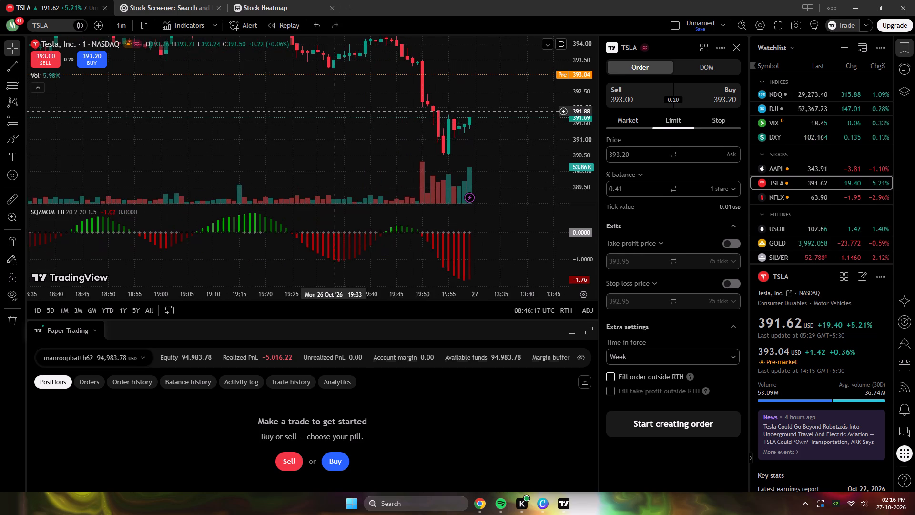
left_click_drag(334, 111, 327, 137)
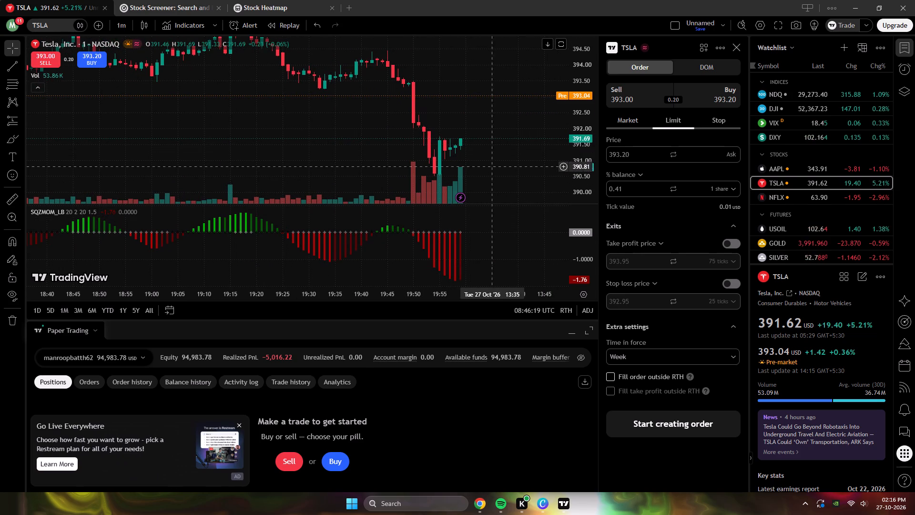
scroll(574, 158, "down", 3)
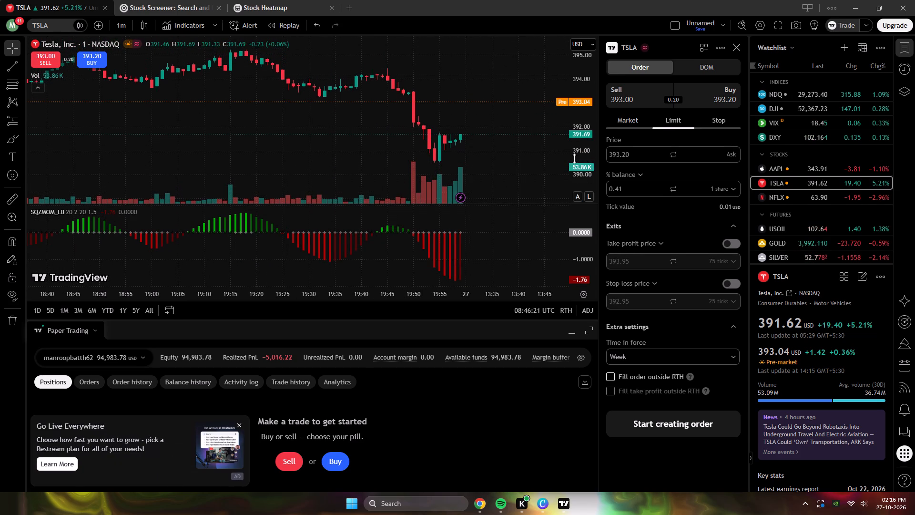
scroll(574, 158, "down", 1)
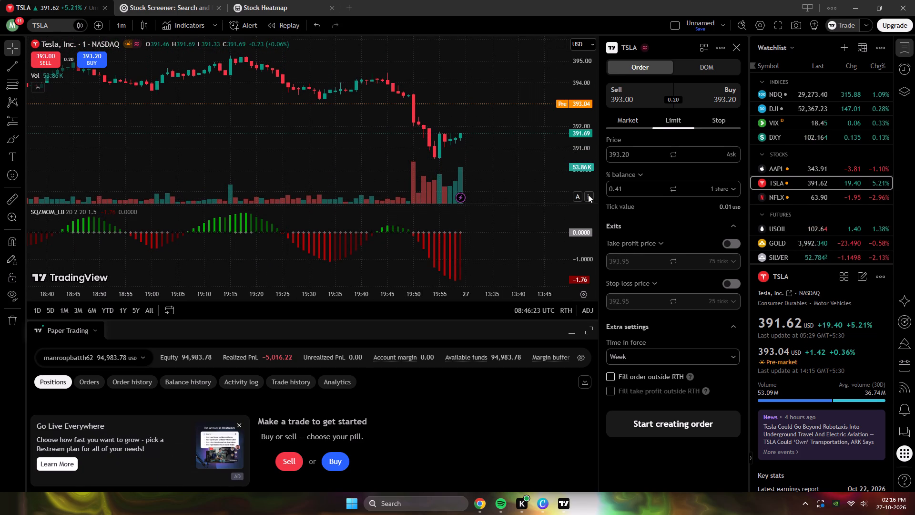
Resize the SQZMOM_LB indicator pane to be slightly shorter, giving the Tesla price chart more height.
left_click_drag(591, 203, 593, 227)
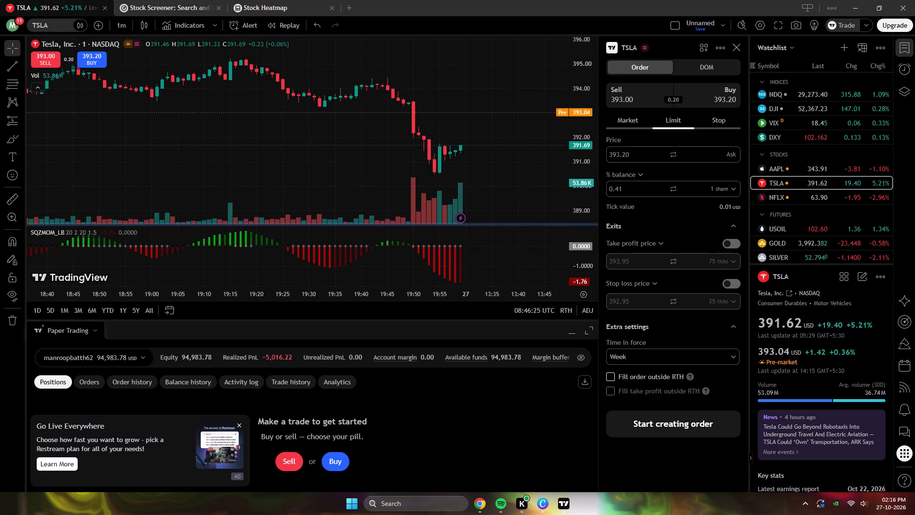
left_click_drag(593, 227, 591, 219)
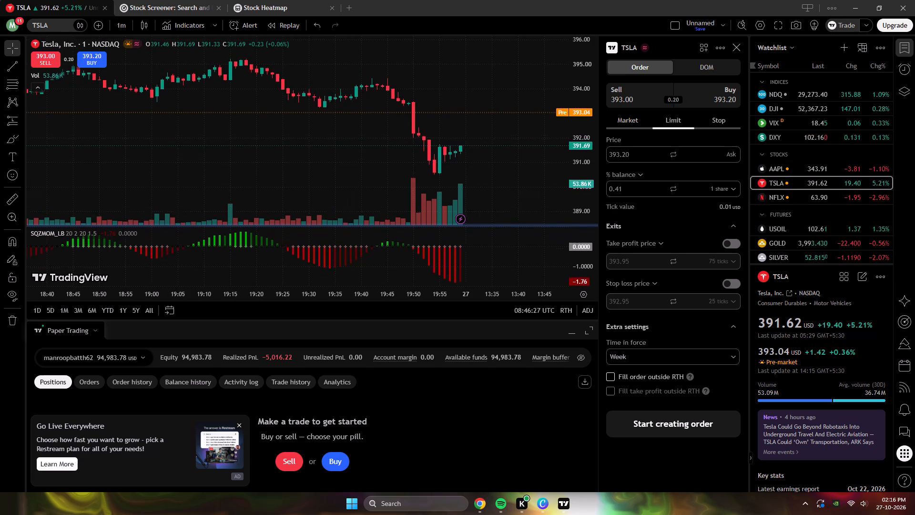
left_click_drag(591, 219, 577, 55)
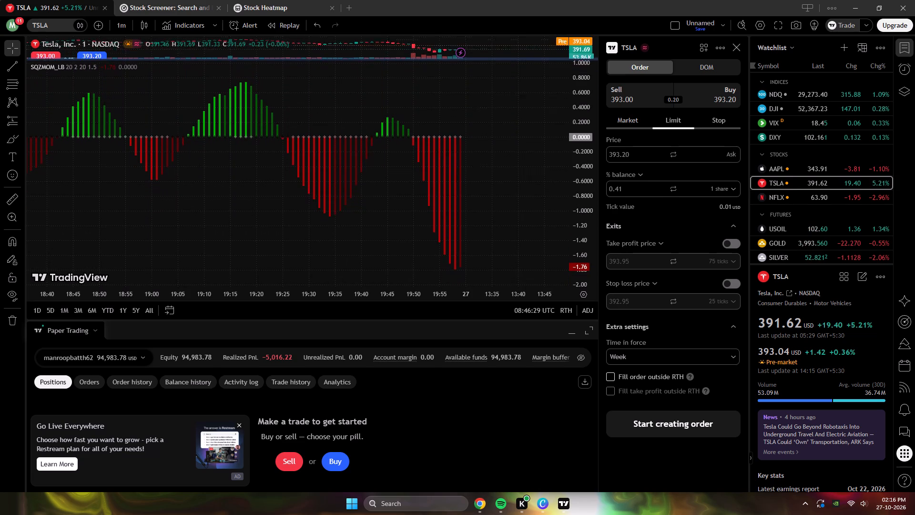
left_click_drag(577, 55, 601, 214)
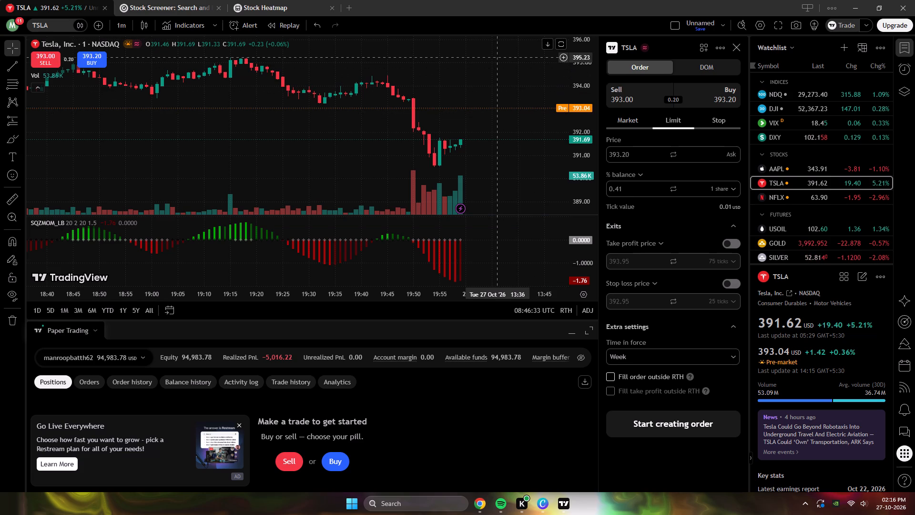
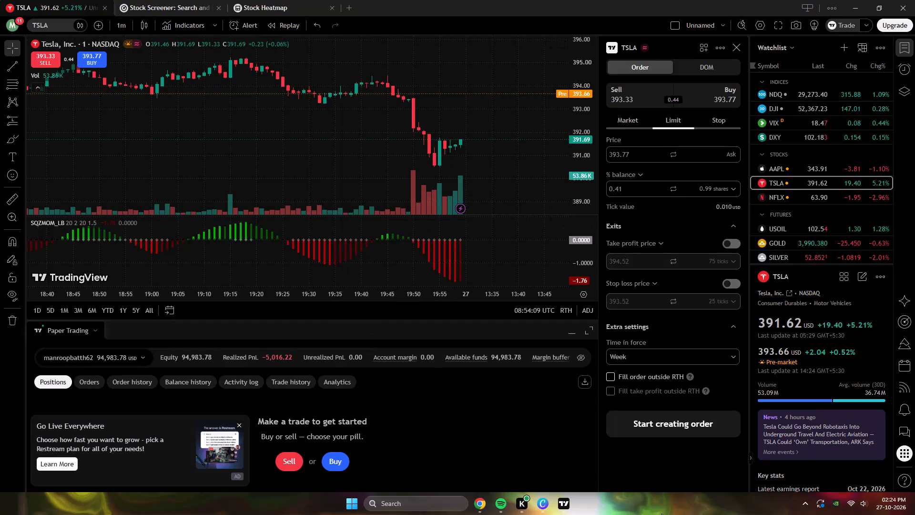
Switch to Chrome, reload the Content Rewards submissions page and look through the pending clips.
left_click(485, 505)
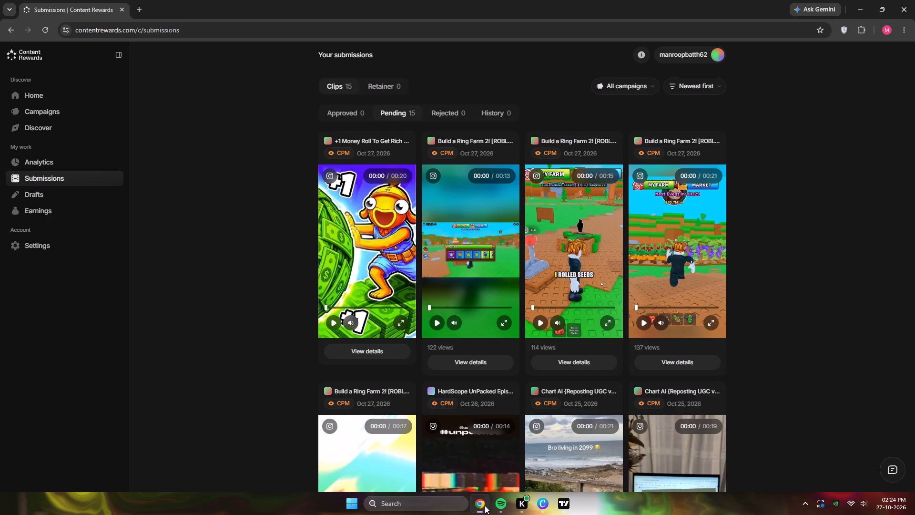
left_click(485, 505)
left_click(482, 506)
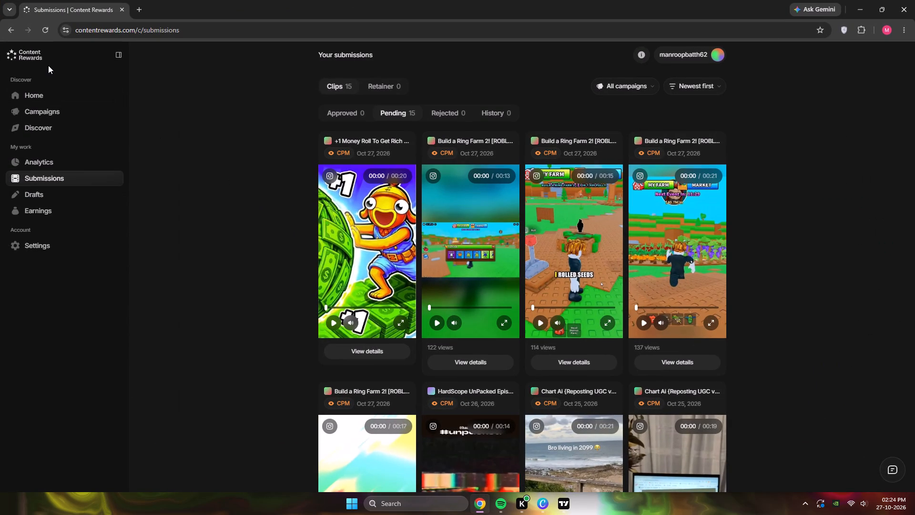
left_click(41, 28)
scroll(395, 225, "down", 4)
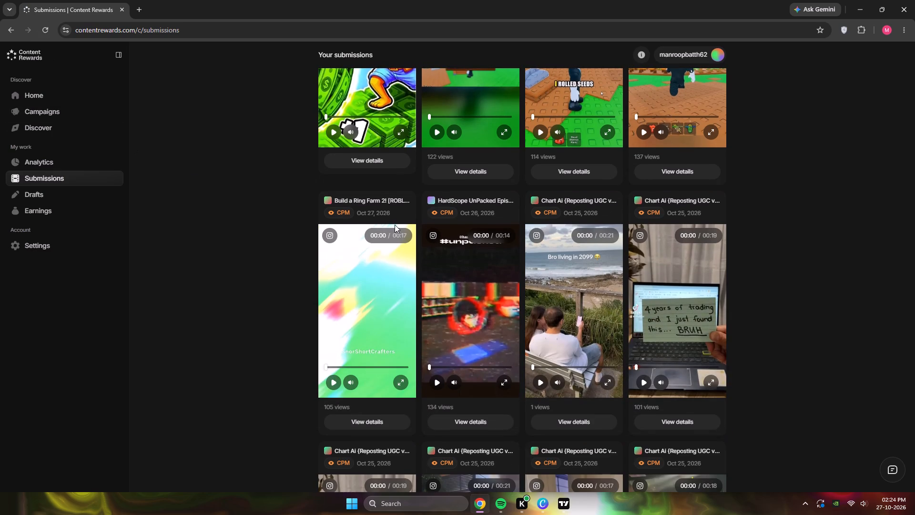
scroll(395, 225, "up", 2)
scroll(390, 258, "down", 1)
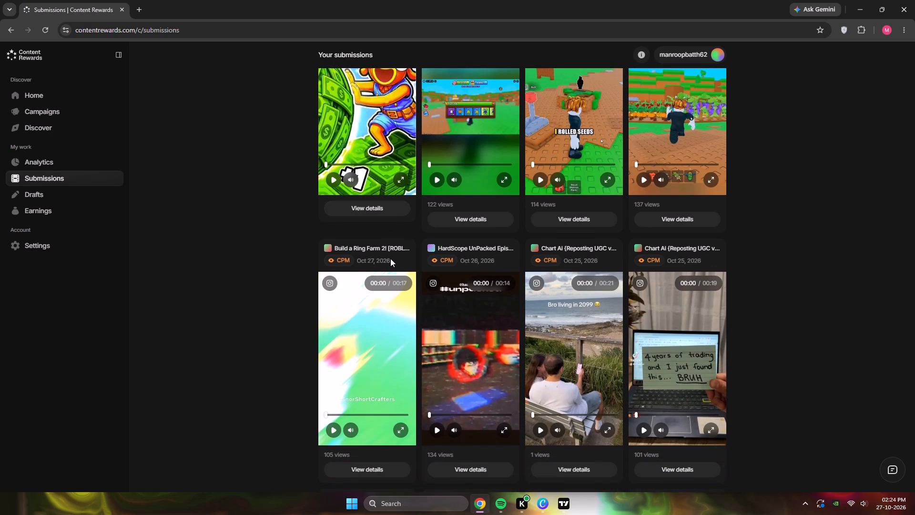
scroll(390, 258, "up", 1)
scroll(221, 212, "up", 4)
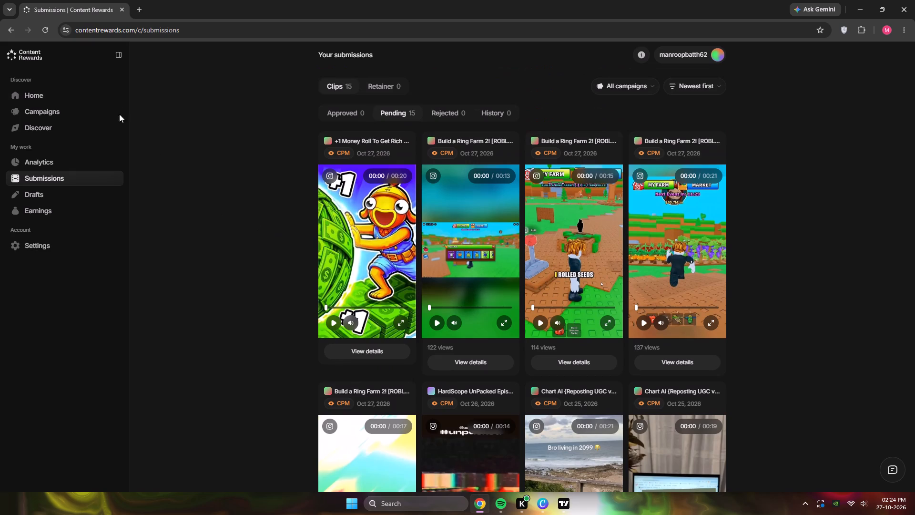
left_click(40, 34)
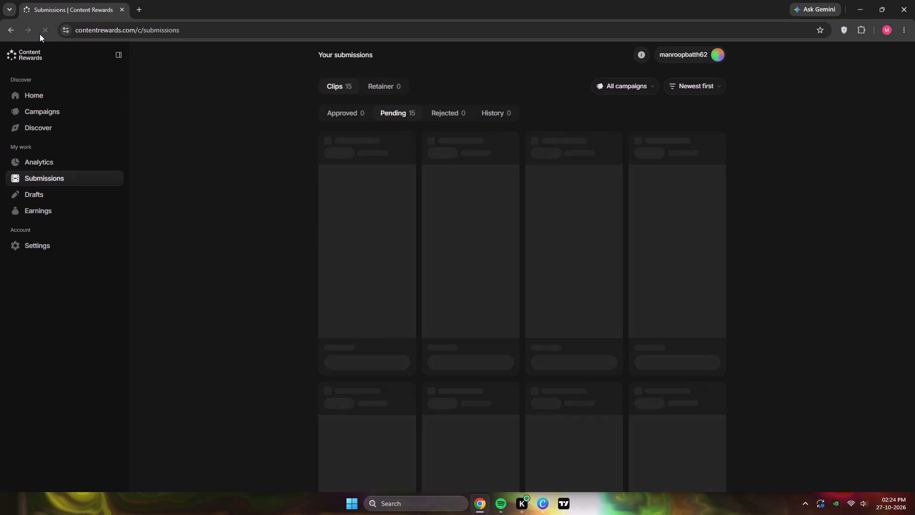
scroll(391, 154, "down", 7)
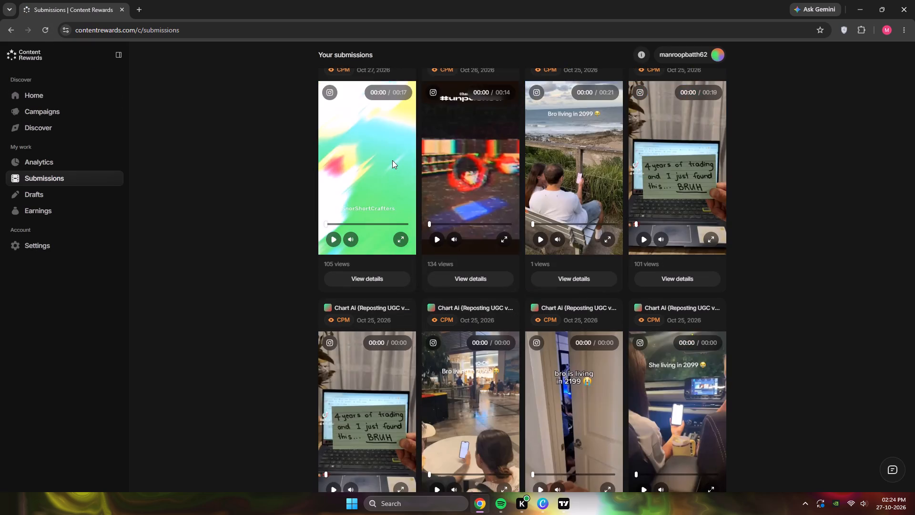
scroll(392, 160, "down", 10)
scroll(393, 168, "up", 13)
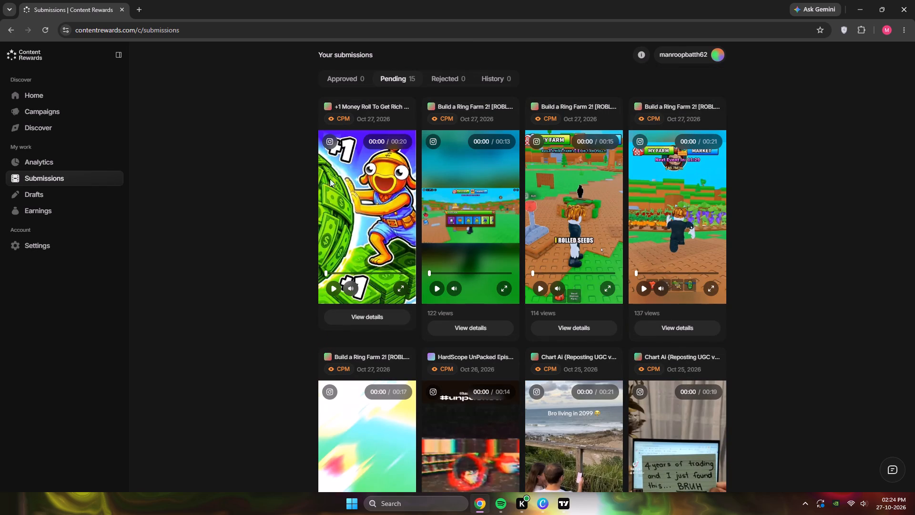
scroll(332, 214, "up", 5)
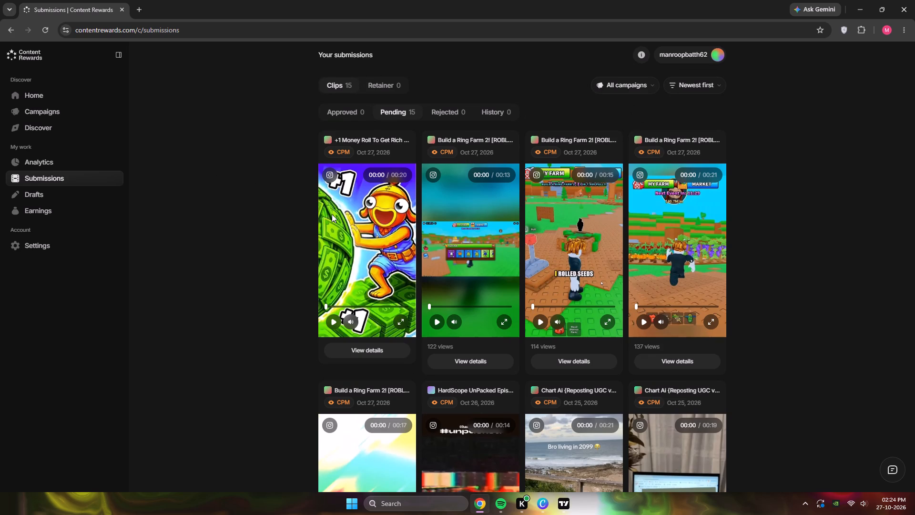
scroll(335, 314, "down", 5)
Switch to TradingView and examine Tesla's one-minute candles at wider and tighter price scales.
left_click(561, 511)
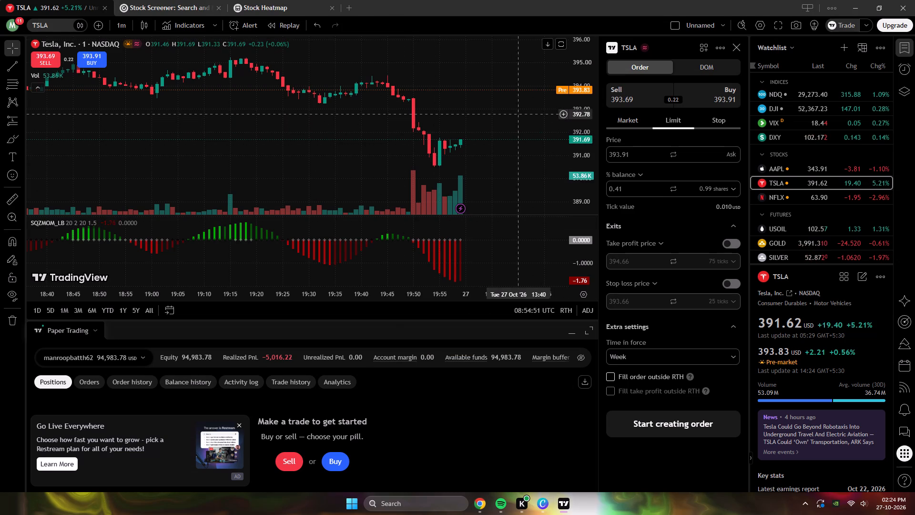
scroll(585, 122, "down", 7)
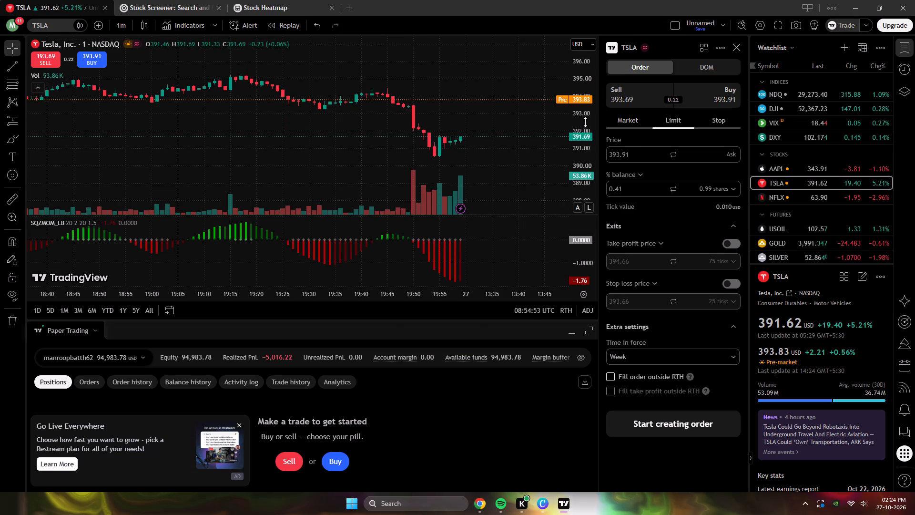
scroll(585, 122, "down", 20)
scroll(585, 122, "down", 16)
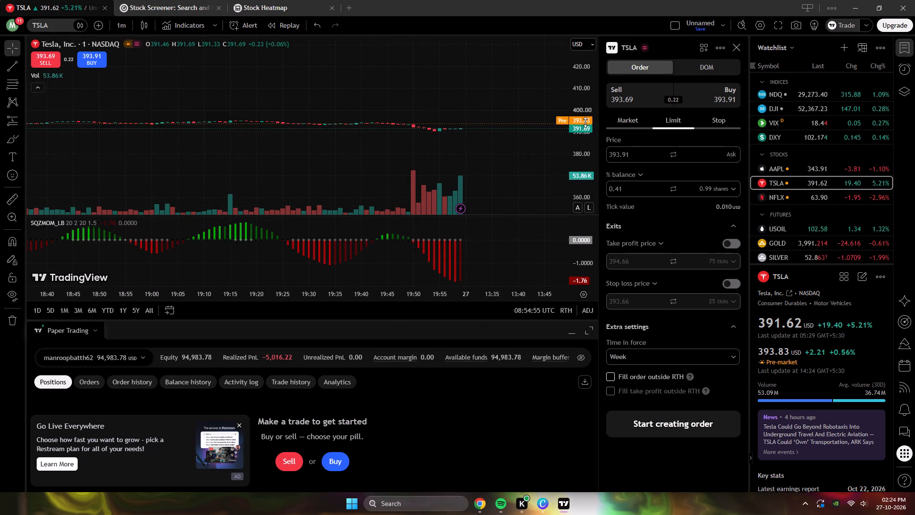
scroll(585, 122, "down", 20)
scroll(585, 122, "down", 13)
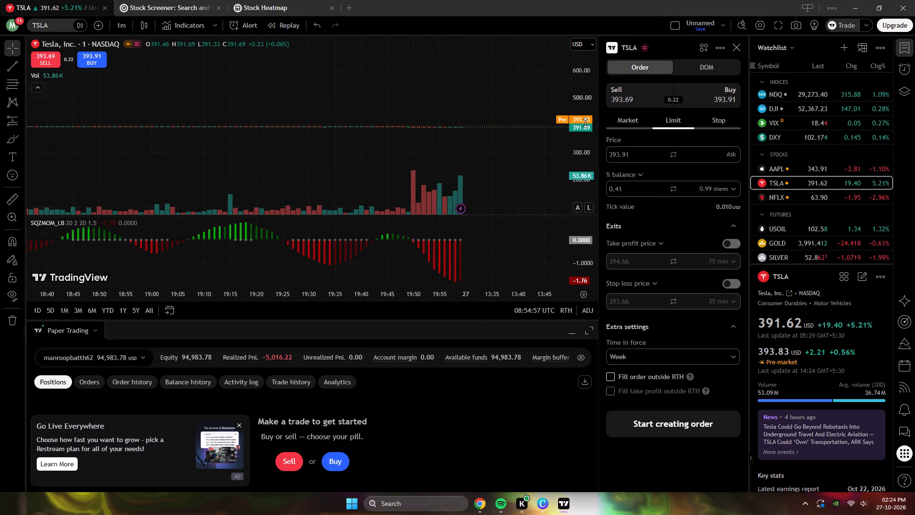
scroll(585, 123, "down", 12)
scroll(585, 123, "up", 18)
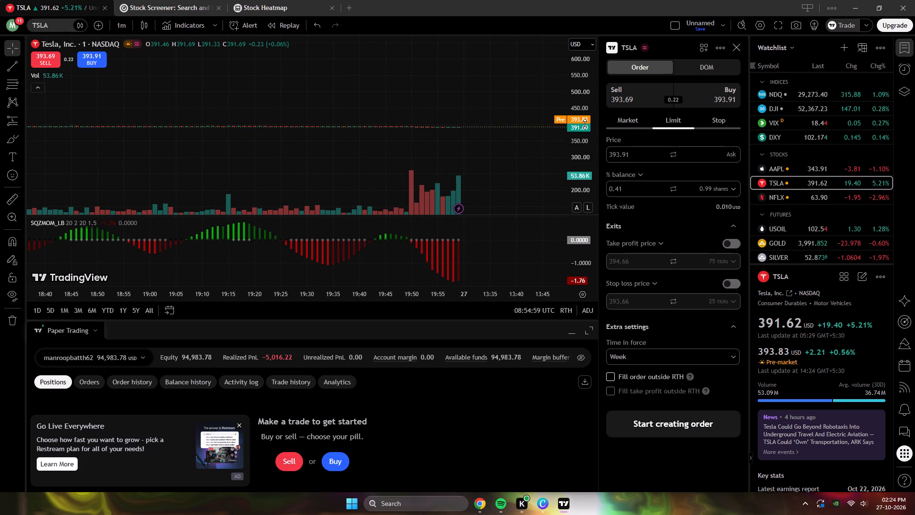
scroll(585, 124, "up", 16)
scroll(585, 124, "up", 18)
scroll(585, 124, "up", 4)
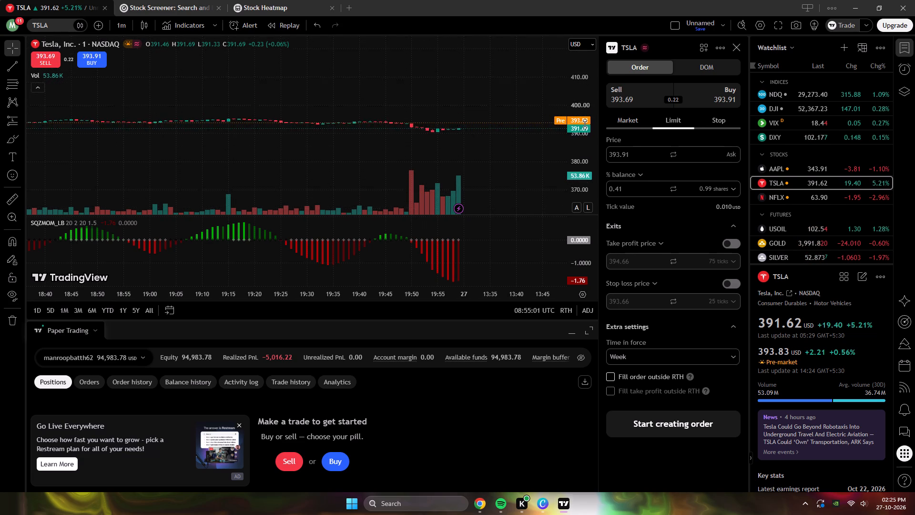
scroll(585, 124, "up", 14)
scroll(585, 124, "up", 18)
scroll(585, 124, "up", 8)
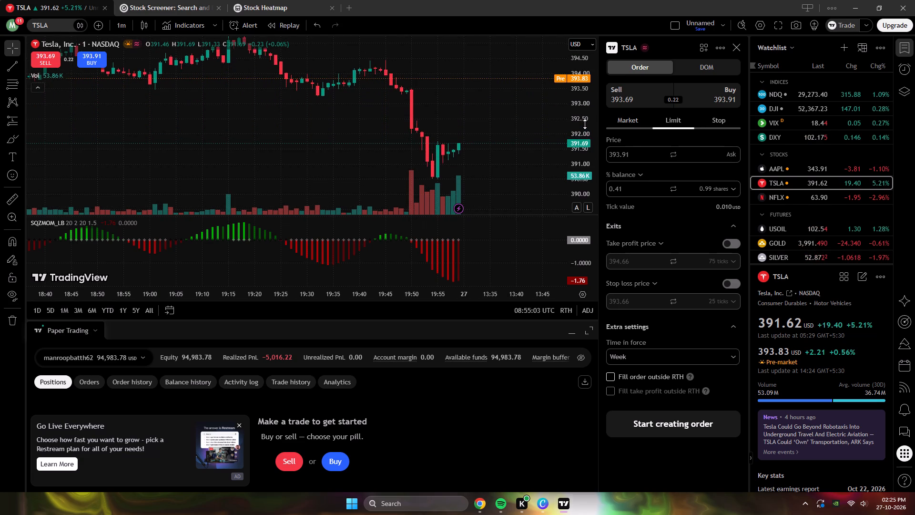
scroll(585, 124, "up", 6)
scroll(585, 124, "down", 3)
scroll(585, 124, "up", 5)
scroll(585, 124, "down", 2)
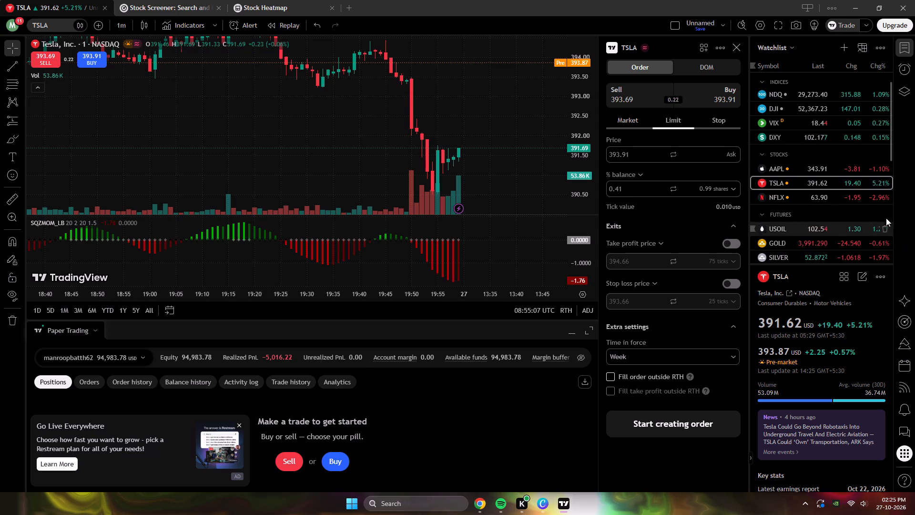
scroll(578, 171, "down", 5)
scroll(578, 171, "up", 5)
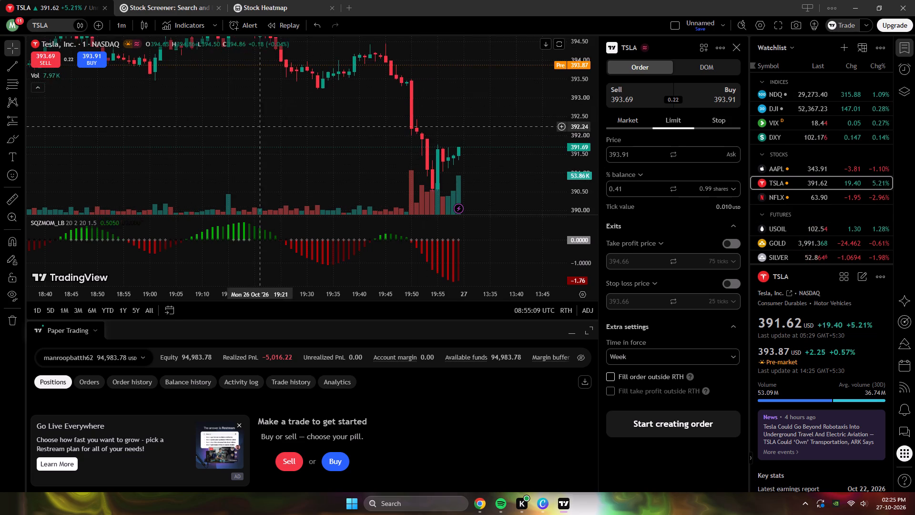
Examine Tesla's earlier one-minute price action on 26 Oct, returning to the latest candles at the session's end.
left_click_drag(256, 127, 656, 113)
left_click_drag(434, 124, 759, 124)
left_click_drag(330, 140, 647, 141)
left_click_drag(647, 141, 656, 141)
left_click_drag(526, 127, 20, 138)
left_click_drag(346, 108, 0, 146)
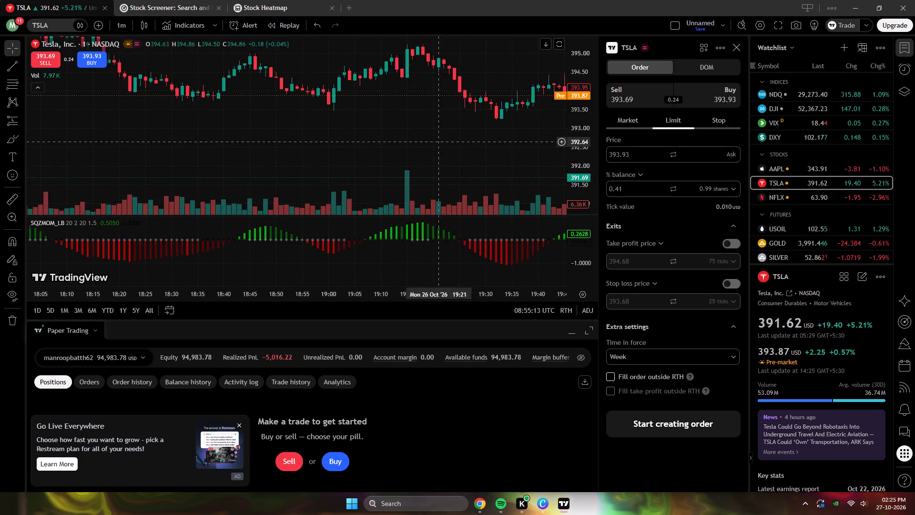
left_click_drag(447, 138, 183, 107)
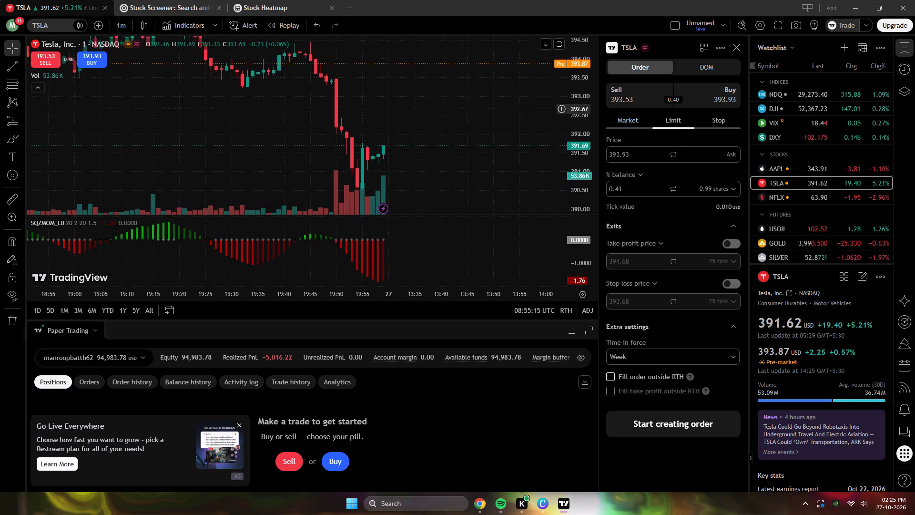
left_click_drag(183, 107, 181, 103)
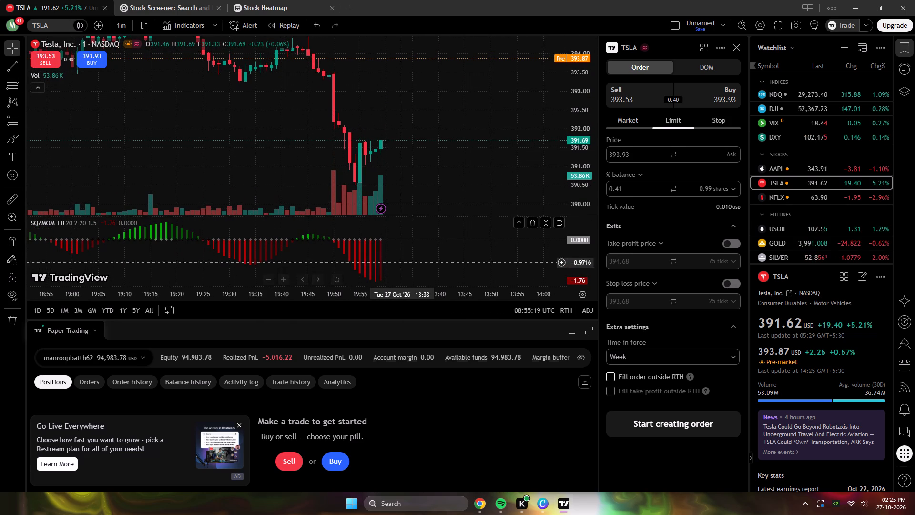
Try to place a TSLA market buy order sized at 85% of the balance, and dismiss the advert and order notification.
left_click(85, 61)
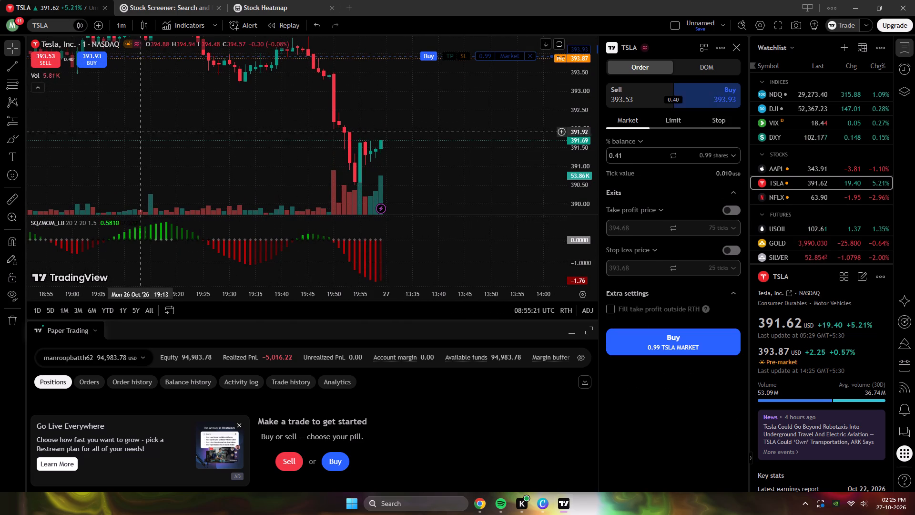
left_click(613, 156)
key("BackSpace")
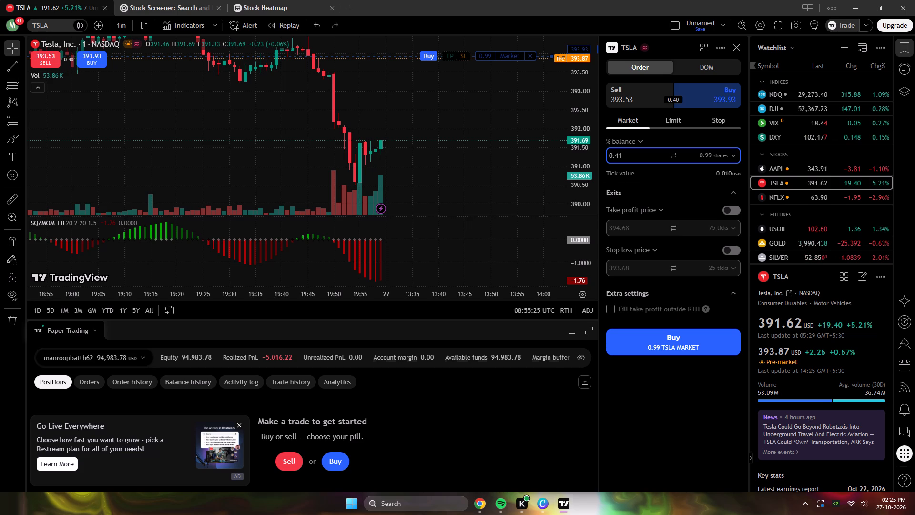
type("80")
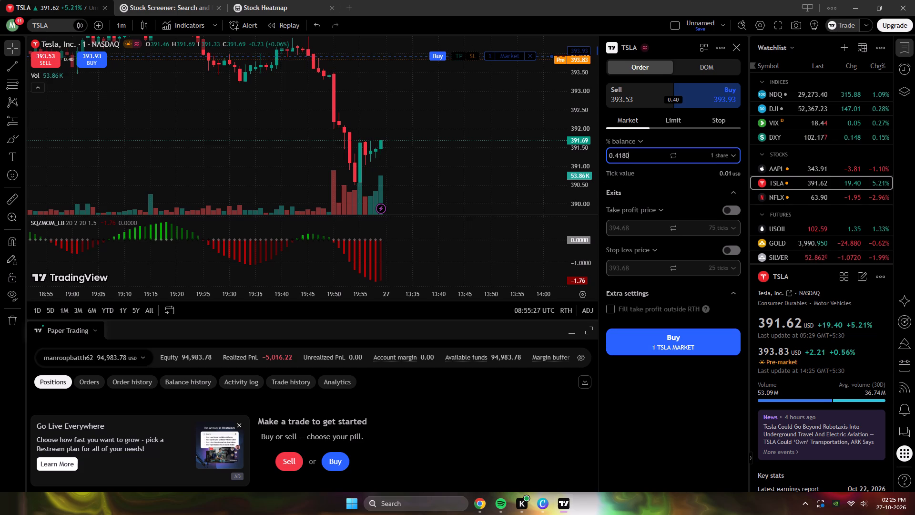
key("BackSpace")
key("BackSpace")
key("BackSpace")
key("BackSpace")
key("BackSpace")
key("BackSpace")
key("BackSpace")
key("BackSpace")
key("BackSpace")
key("BackSpace")
key("BackSpace")
key("BackSpace")
key("BackSpace")
key("BackSpace")
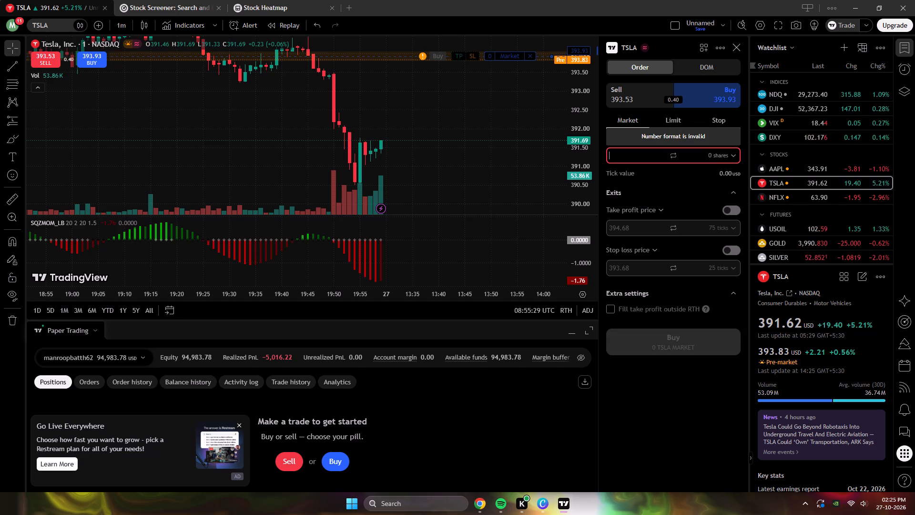
type("85")
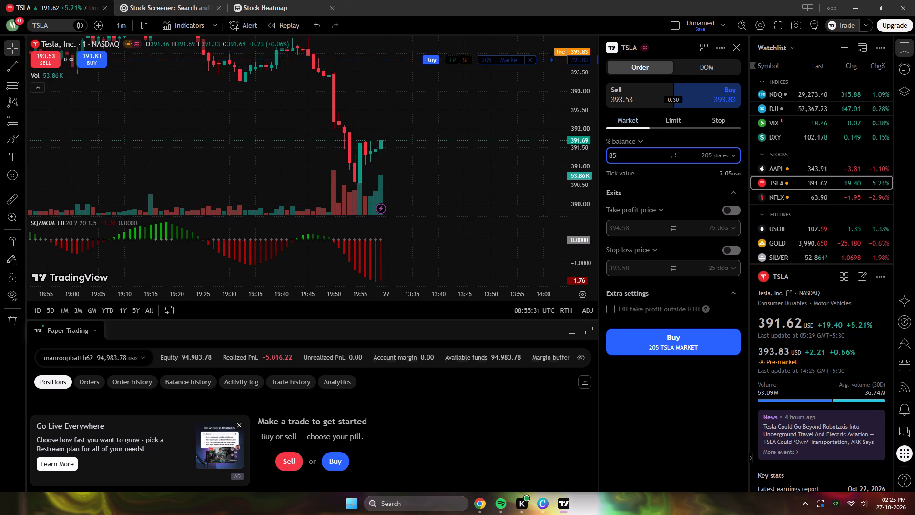
left_click(682, 345)
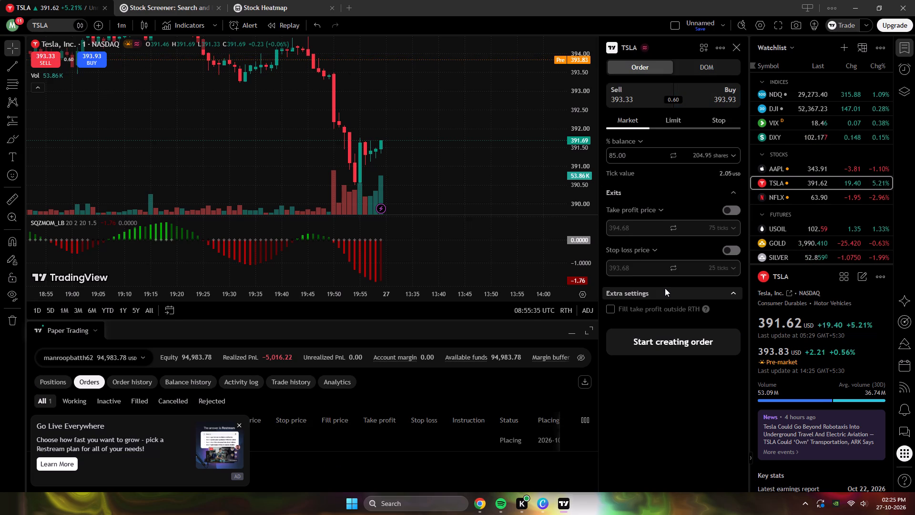
left_click(238, 424)
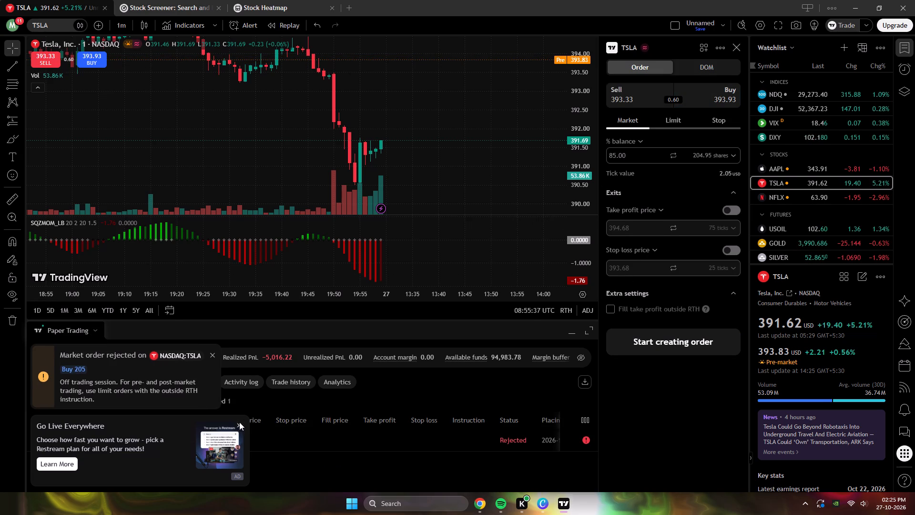
left_click(212, 433)
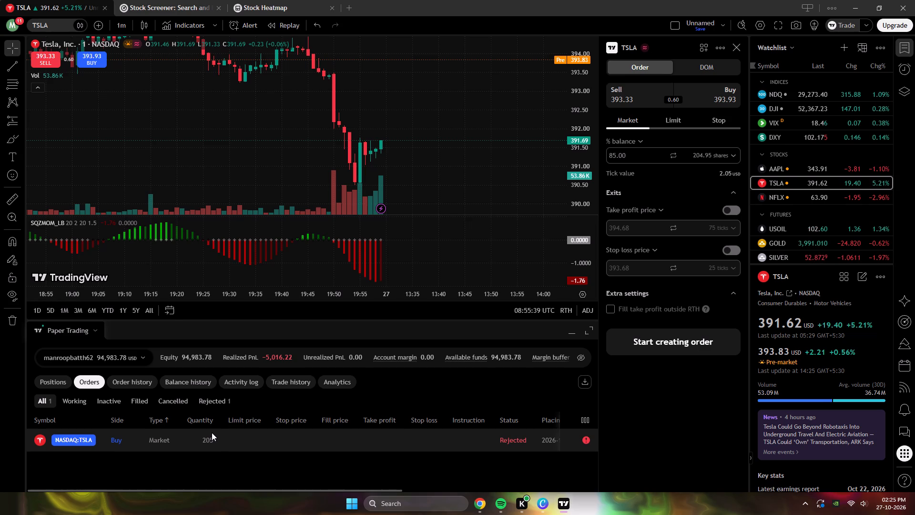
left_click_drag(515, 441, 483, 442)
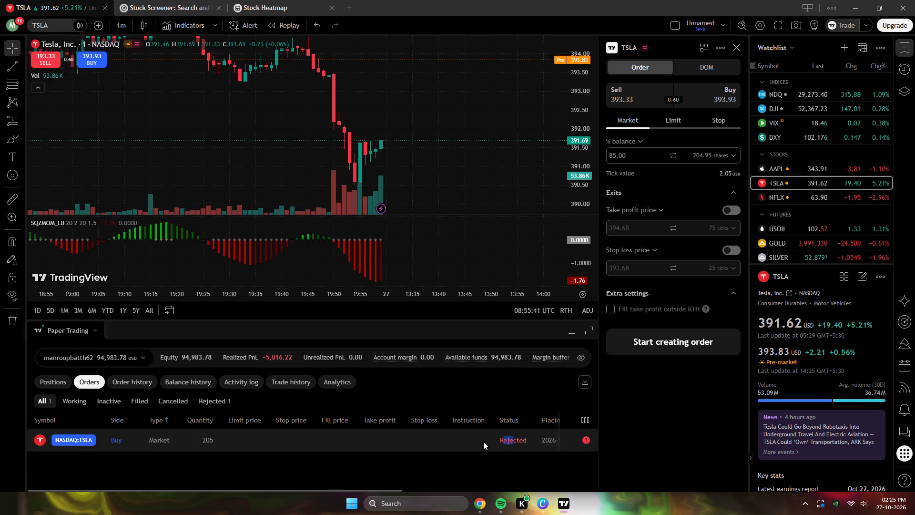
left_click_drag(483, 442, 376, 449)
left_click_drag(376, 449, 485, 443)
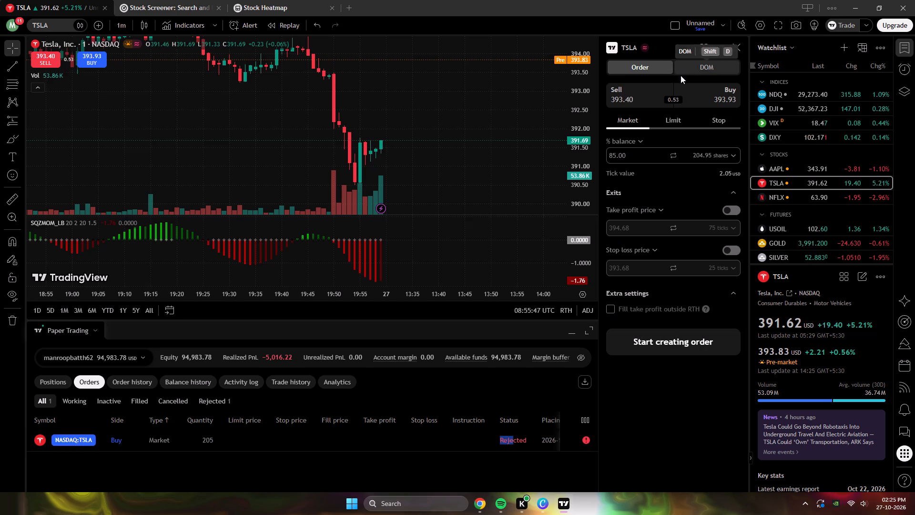
Try again to place the TSLA market buy order with 85% of the balance.
left_click(715, 96)
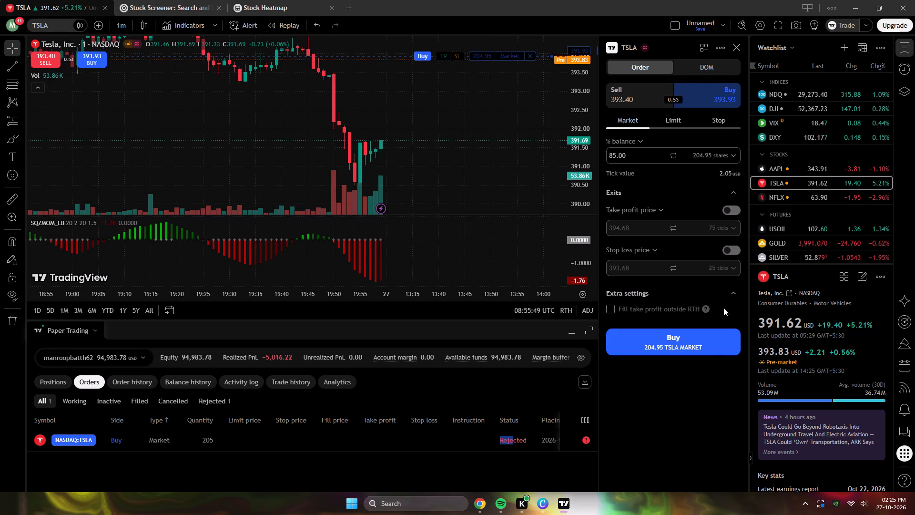
left_click(718, 349)
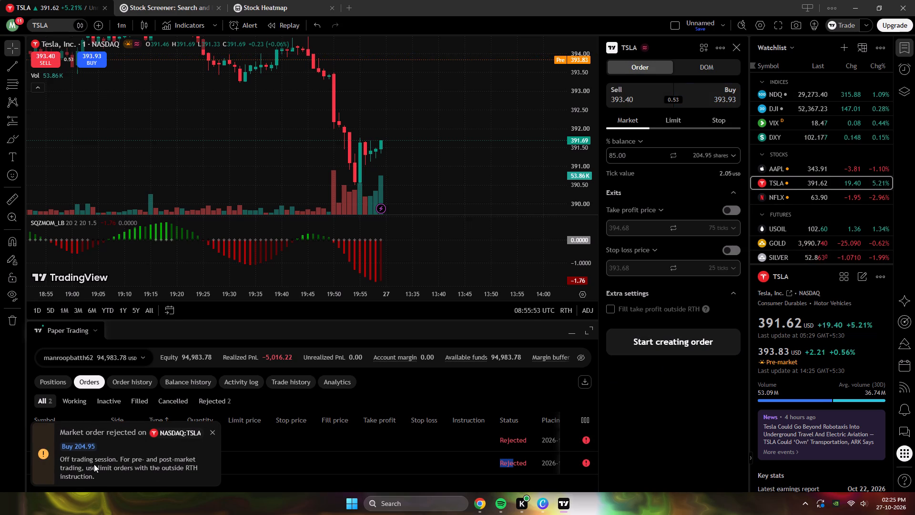
Dismiss the TSLA order notification and switch the chart from TSLA to USOIL, passing through NFLX.
left_click(213, 428)
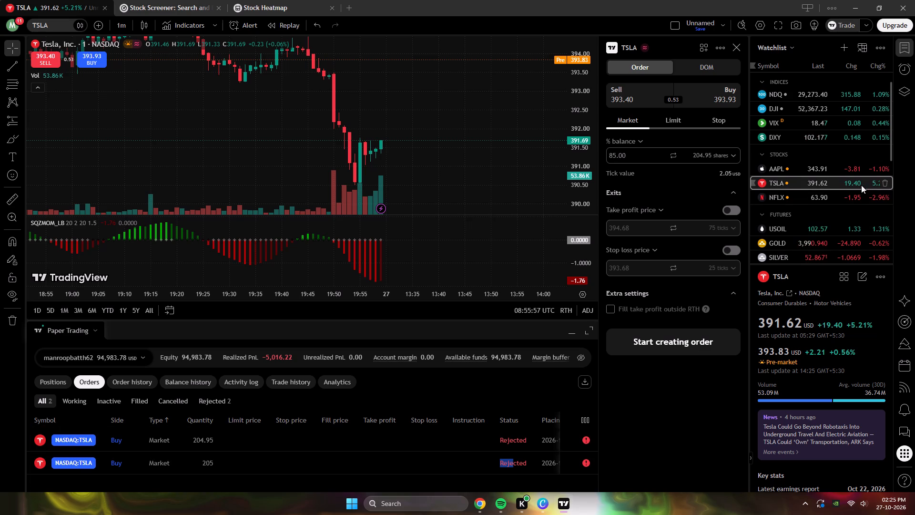
left_click(866, 199)
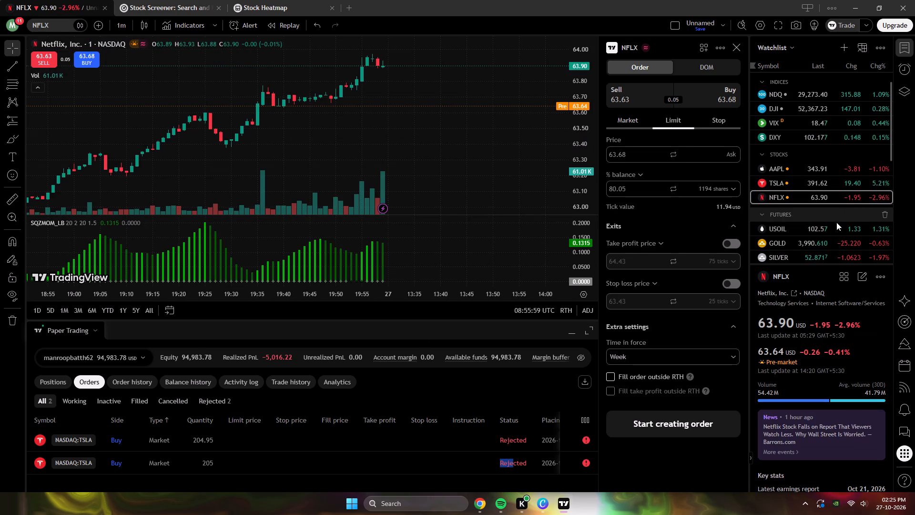
left_click(836, 233)
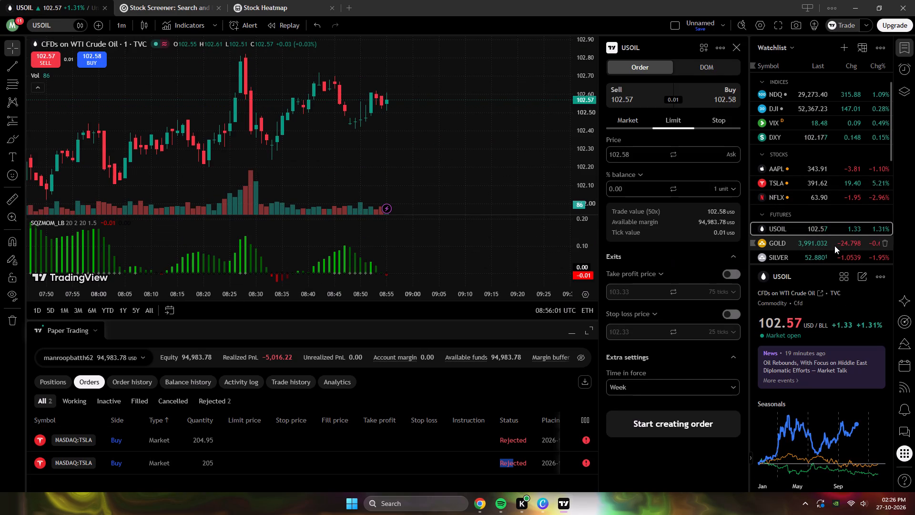
Examine USOIL's one-minute price action on 27 Oct, from the earlier hours up to the latest candles.
scroll(286, 136, "down", 4)
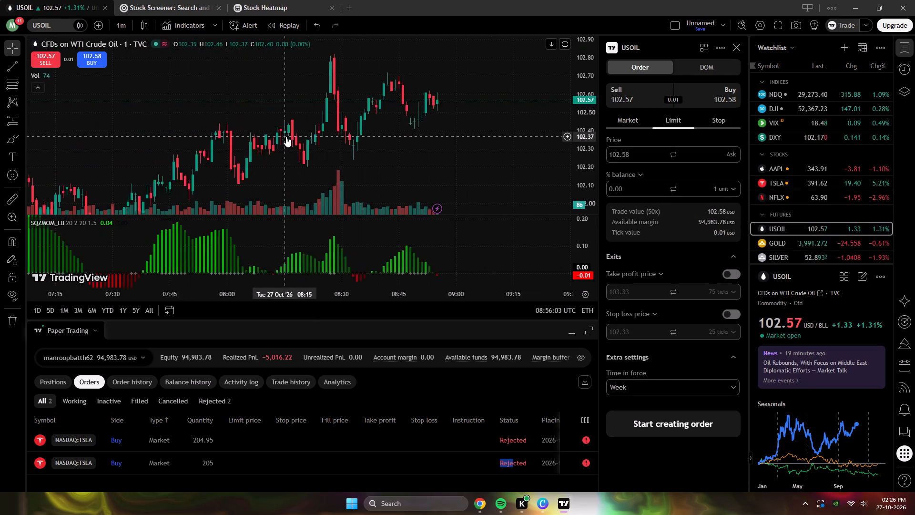
scroll(286, 136, "down", 3)
left_click_drag(286, 136, 369, 0)
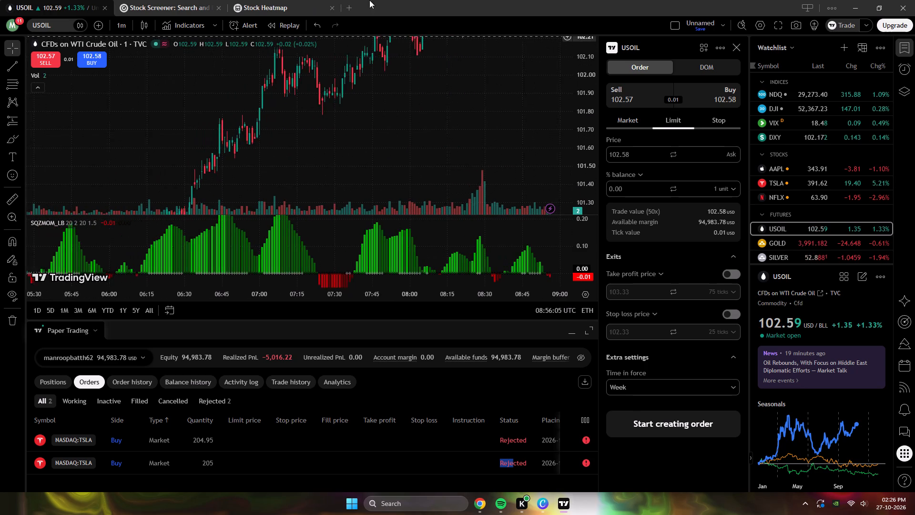
left_click_drag(369, 0, 417, 0)
left_click_drag(367, 163, 397, 0)
left_click_drag(395, 103, 326, 271)
left_click_drag(402, 111, 320, 323)
left_click_drag(411, 189, 256, 117)
scroll(256, 117, "down", 9)
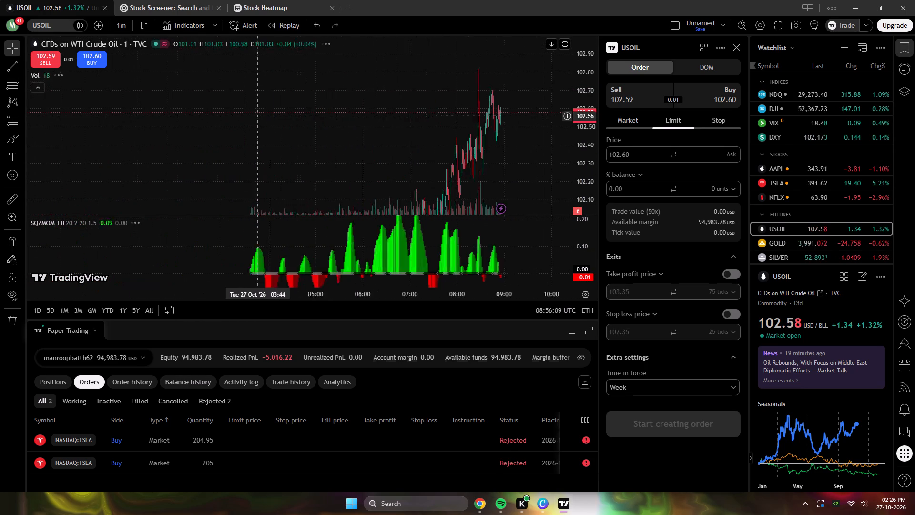
scroll(257, 116, "down", 17)
scroll(258, 114, "down", 6)
scroll(258, 114, "up", 14)
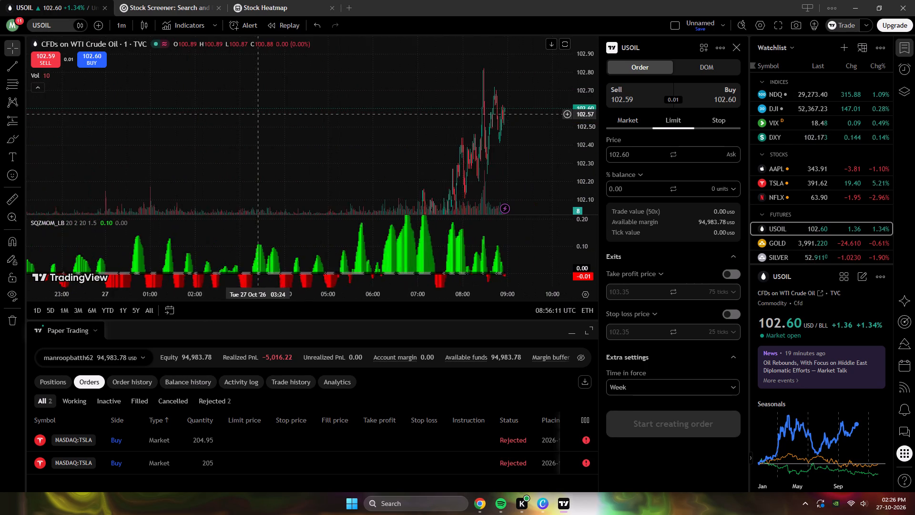
scroll(258, 114, "up", 17)
scroll(258, 114, "down", 4)
scroll(258, 114, "up", 2)
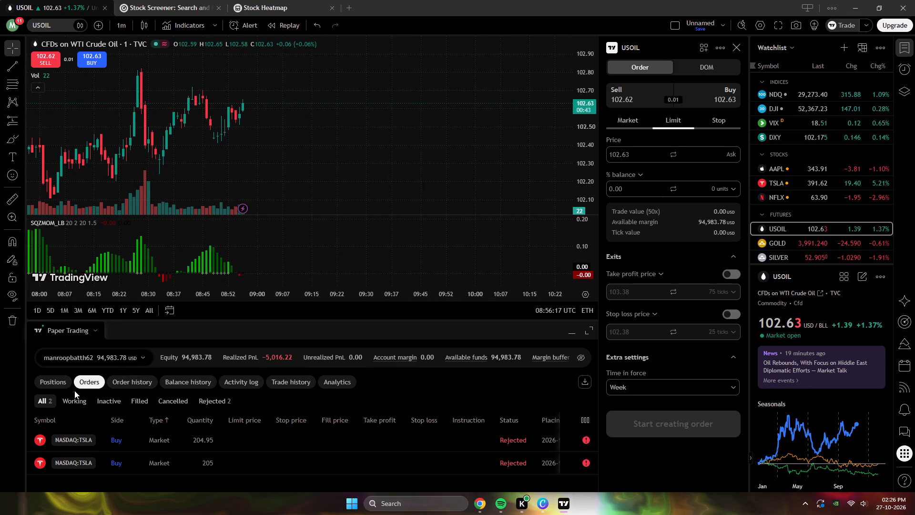
Place a USOIL limit buy order at 102.63, sized at 80% of the balance.
left_click(713, 90)
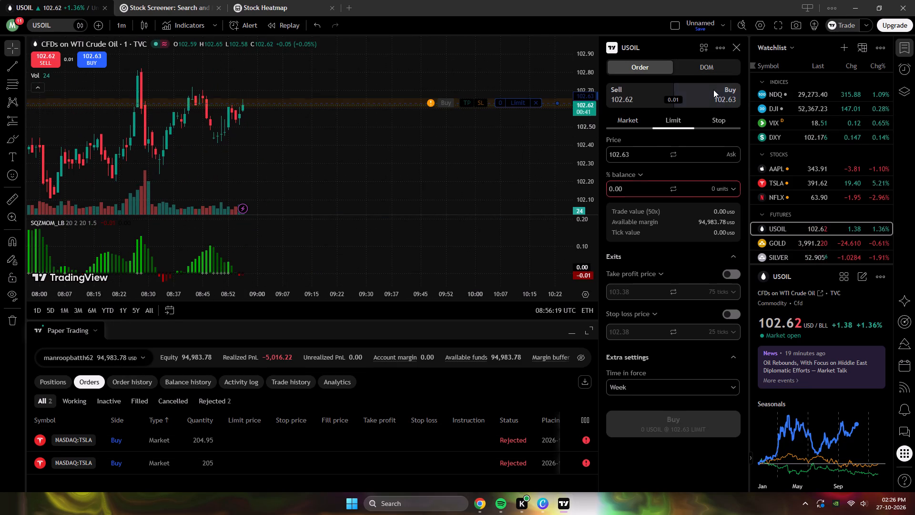
left_click(612, 186)
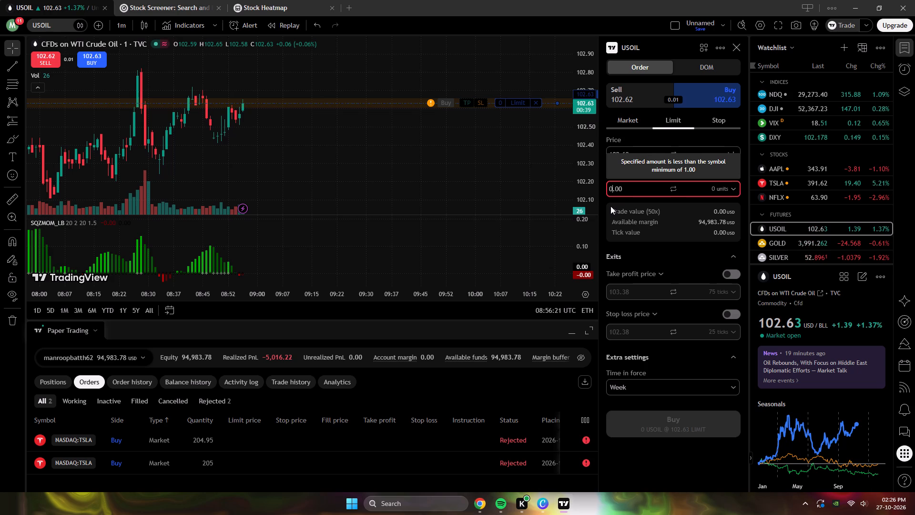
key("BackSpace")
key("BackSpace")
key("BackSpace")
key("BackSpace")
key("BackSpace")
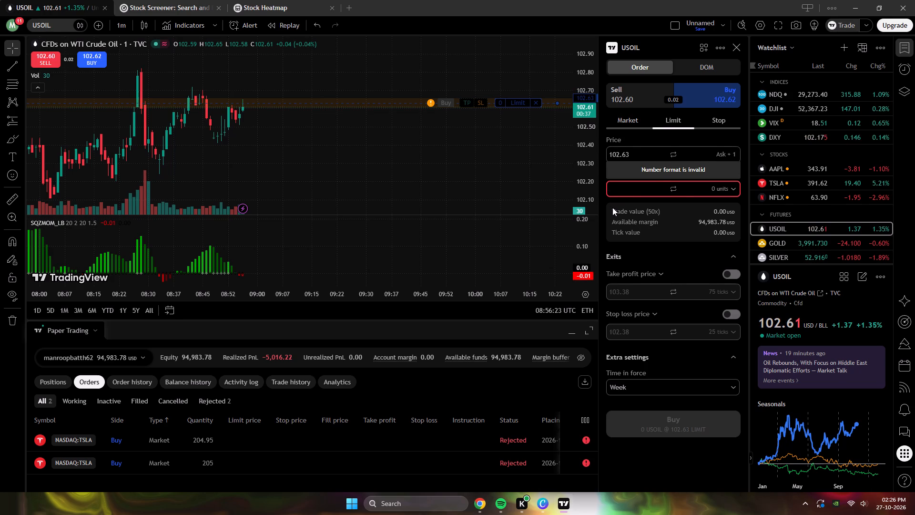
key("BackSpace")
type("80")
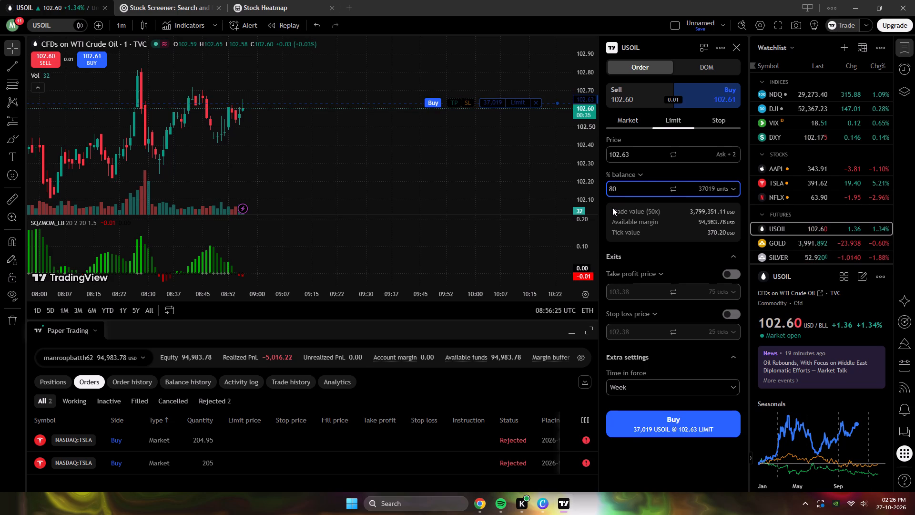
left_click(661, 435)
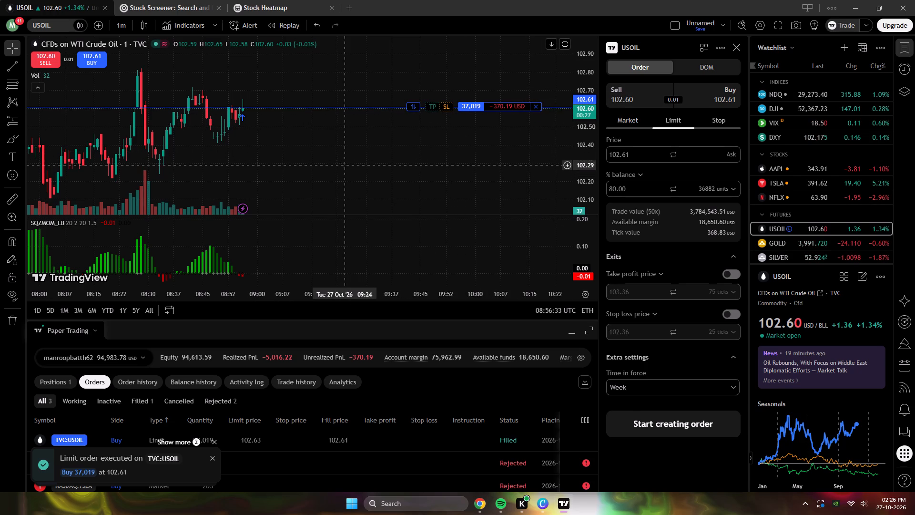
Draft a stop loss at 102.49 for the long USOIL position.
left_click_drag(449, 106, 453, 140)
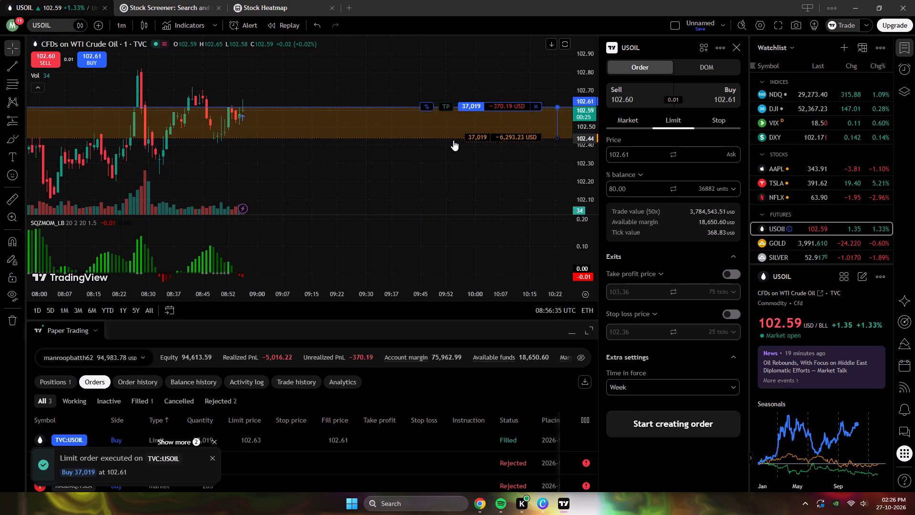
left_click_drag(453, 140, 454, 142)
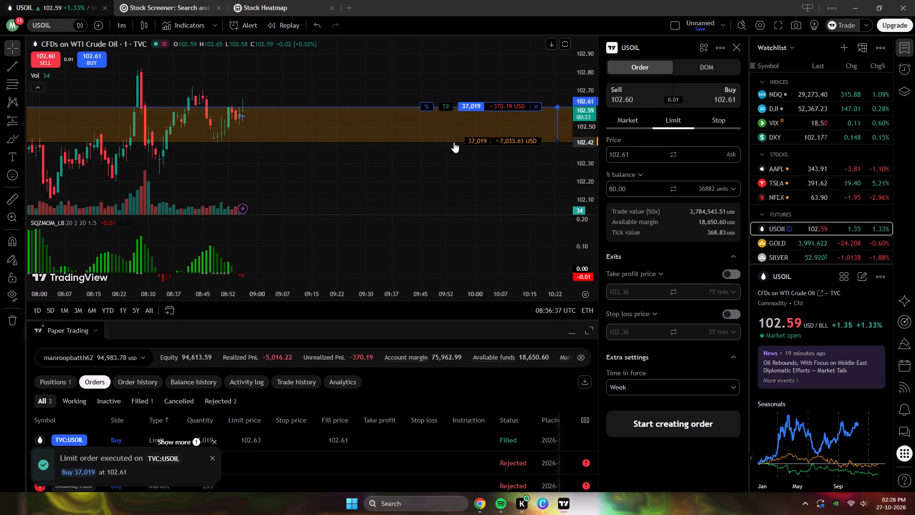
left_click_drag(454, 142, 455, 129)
Examine the USOIL candles around the entry and drafted stop-loss levels at wider and tighter time and price scales.
scroll(250, 132, "up", 4)
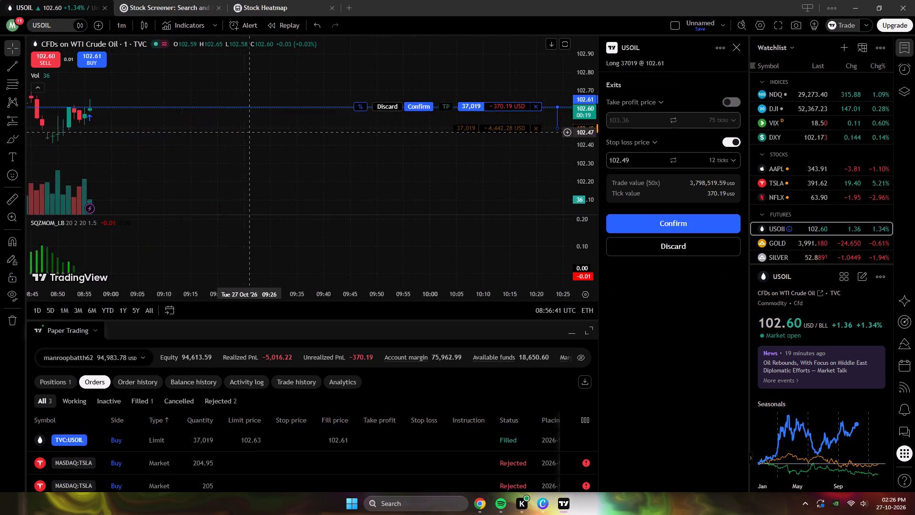
scroll(250, 132, "up", 1)
scroll(250, 132, "down", 7)
scroll(254, 123, "up", 4)
left_click_drag(242, 121, 339, 125)
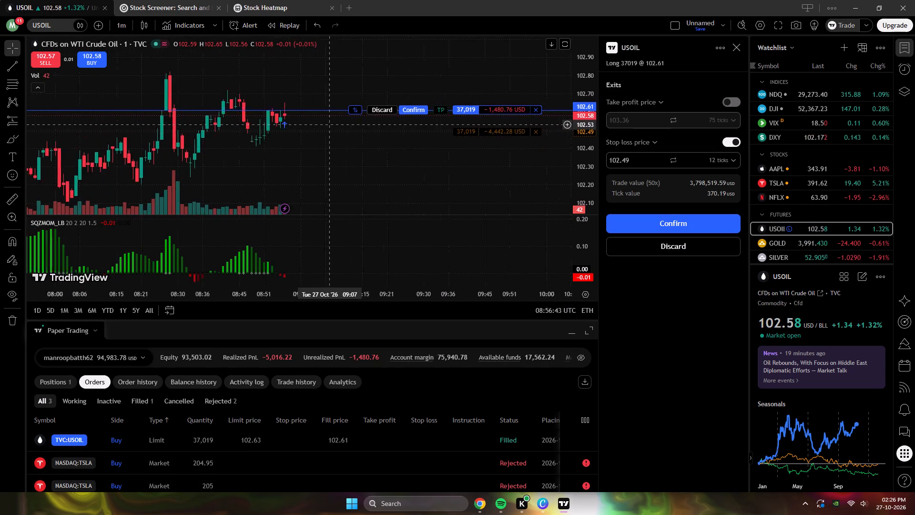
left_click_drag(339, 125, 376, 143)
scroll(584, 112, "up", 10)
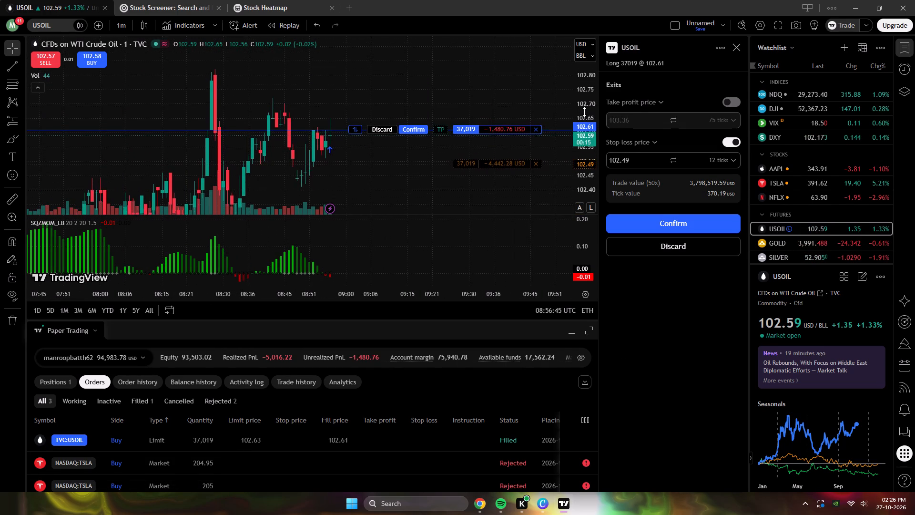
scroll(584, 112, "up", 5)
scroll(584, 112, "down", 1)
scroll(584, 112, "up", 3)
scroll(584, 112, "down", 3)
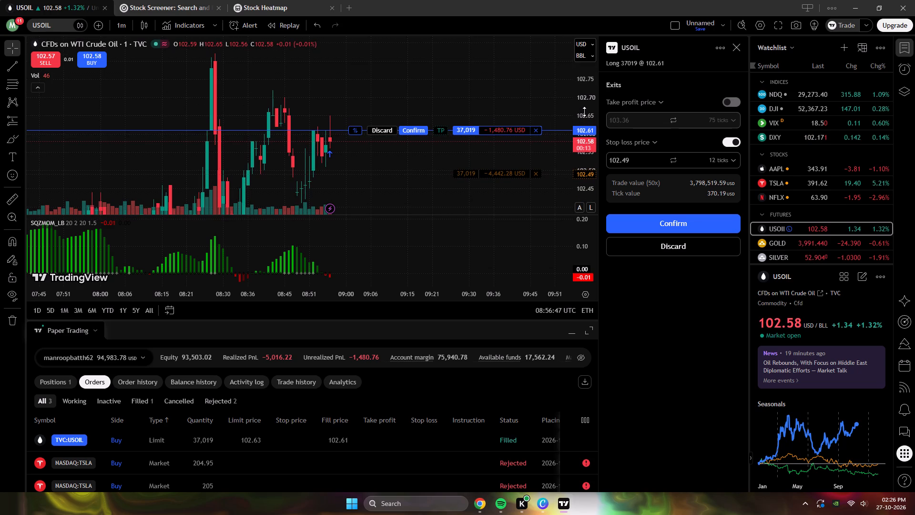
left_click(439, 92)
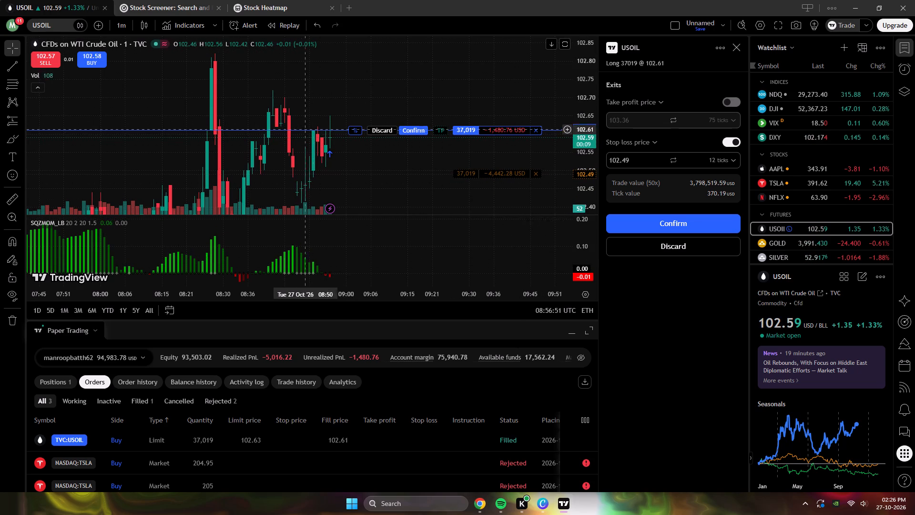
scroll(296, 127, "down", 8)
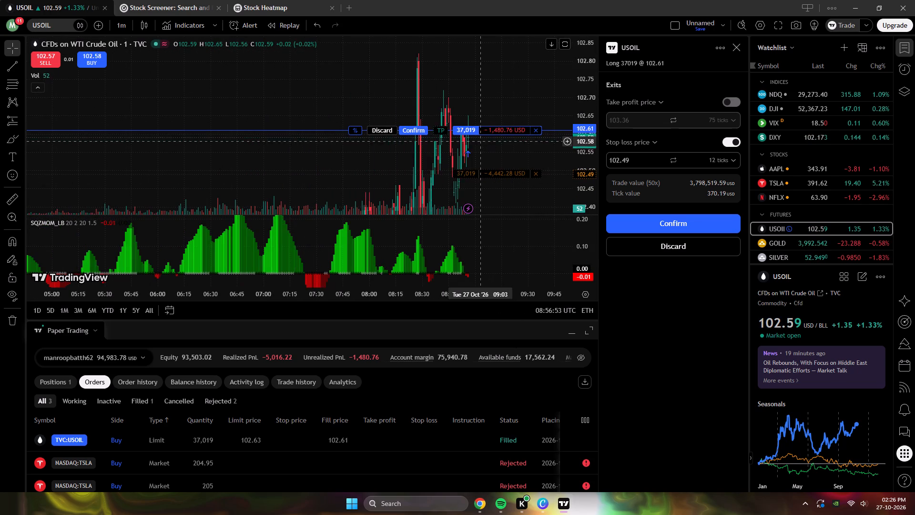
scroll(480, 141, "up", 5)
scroll(377, 153, "up", 3)
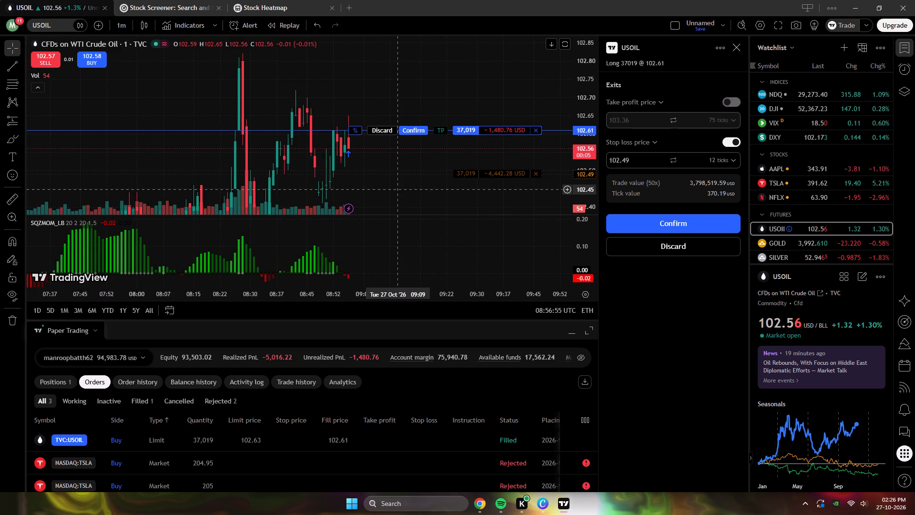
scroll(399, 189, "up", 2)
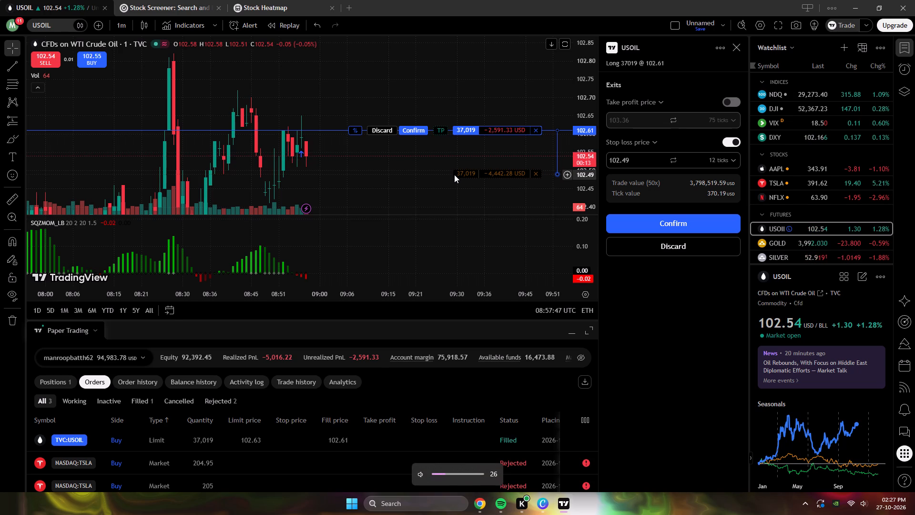
Switch to Spotify and skip to the next track.
left_click(502, 510)
left_click(695, 467)
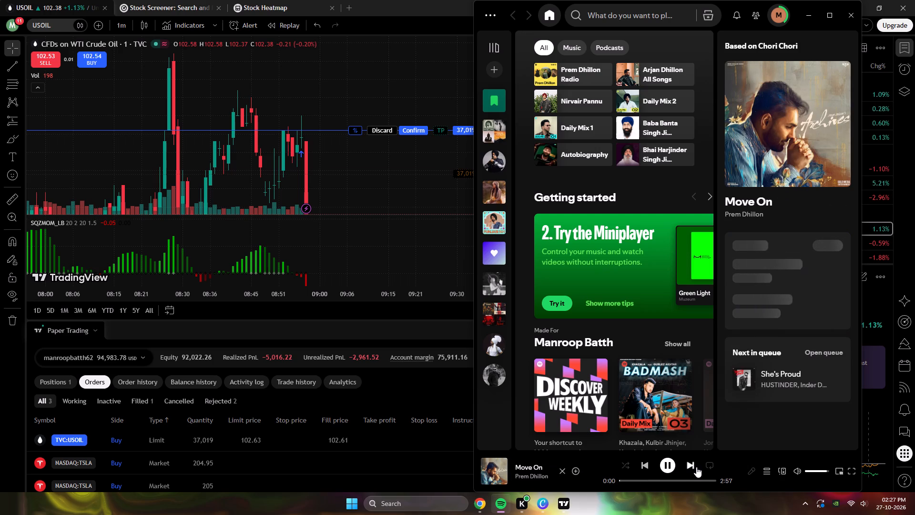
Return to TradingView, discard the drafted stop loss, and place a market sell order for 36,730 USOIL units.
scroll(274, 86, "down", 3)
left_click_drag(323, 172, 242, 69)
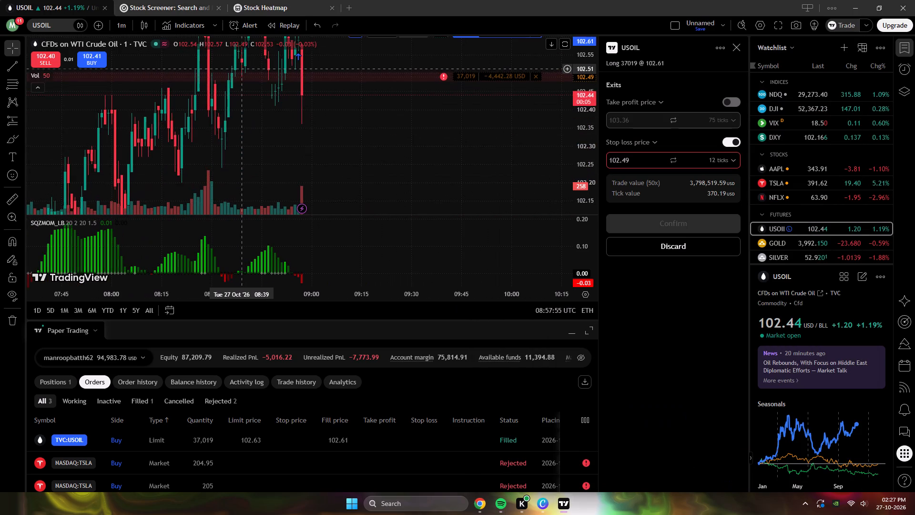
left_click_drag(242, 69, 246, 112)
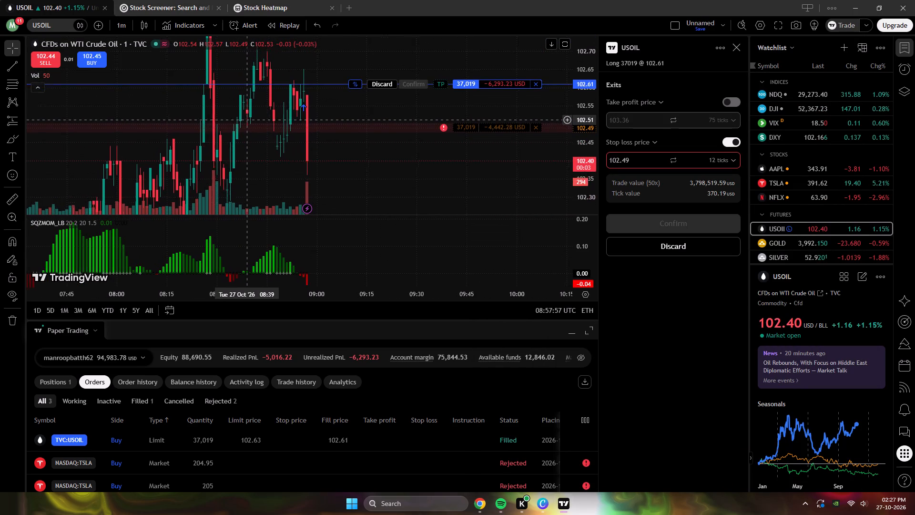
left_click_drag(246, 112, 254, 116)
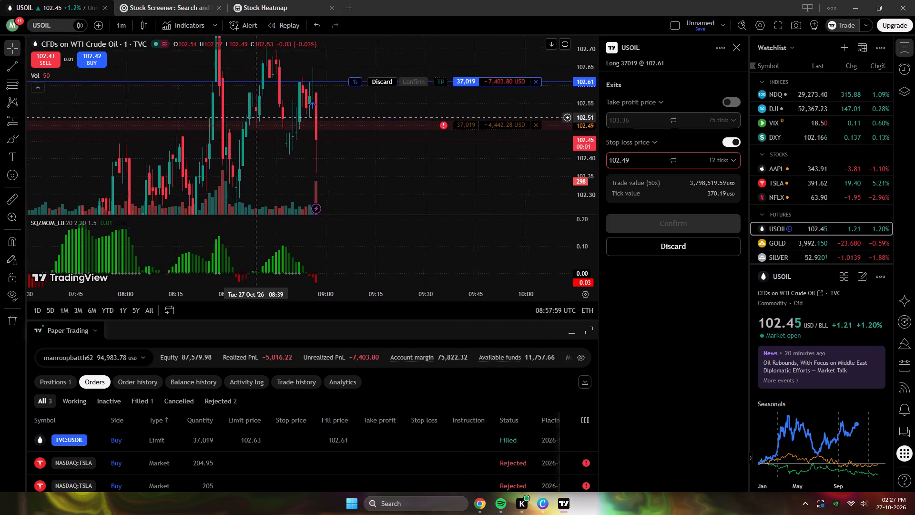
left_click_drag(254, 116, 252, 114)
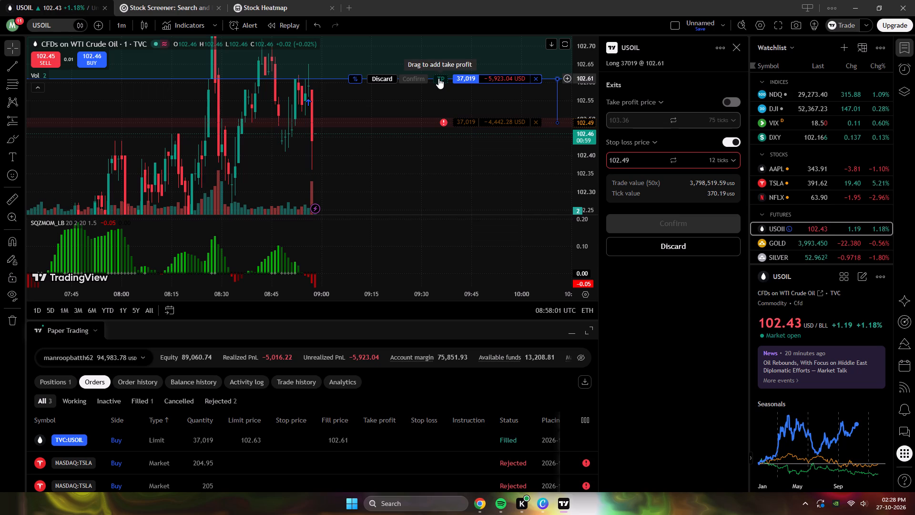
left_click(538, 77)
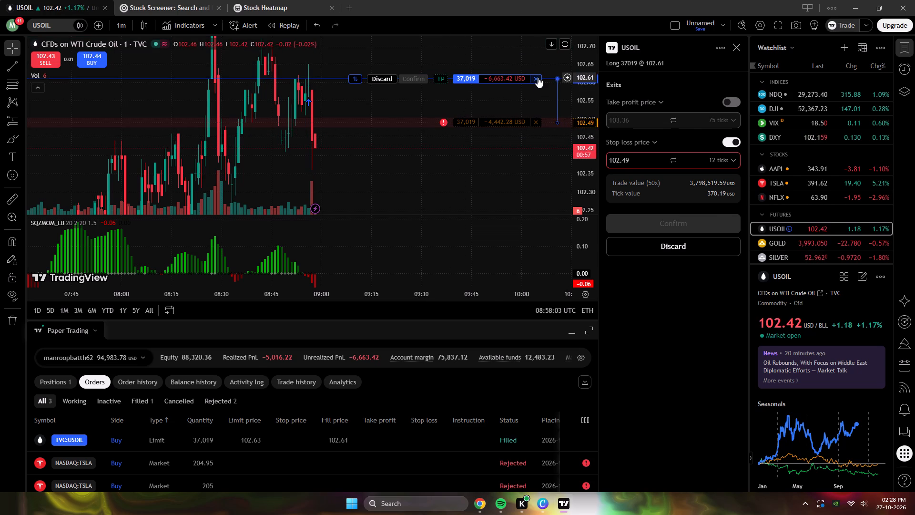
left_click(36, 54)
left_click(690, 337)
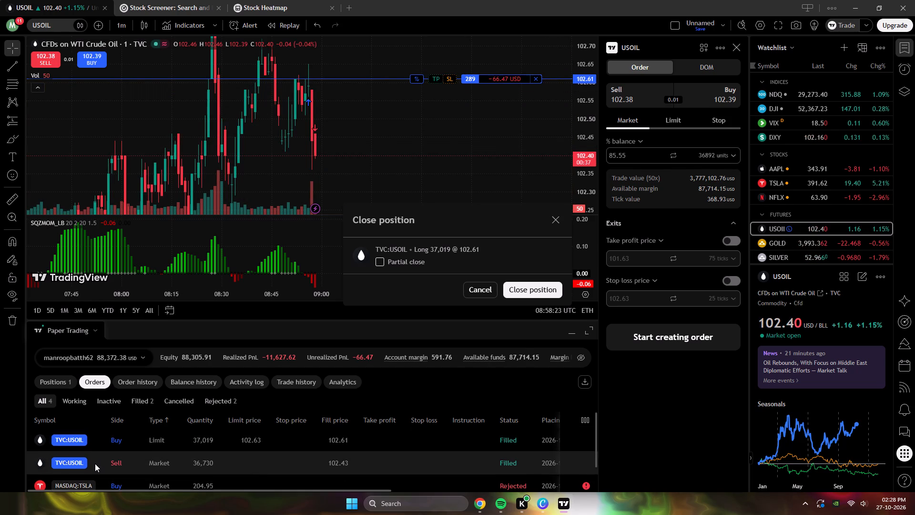
Inspect the USOIL buy and sell entries in the paper trading order list.
scroll(95, 463, "down", 1)
scroll(95, 463, "up", 2)
right_click(109, 441)
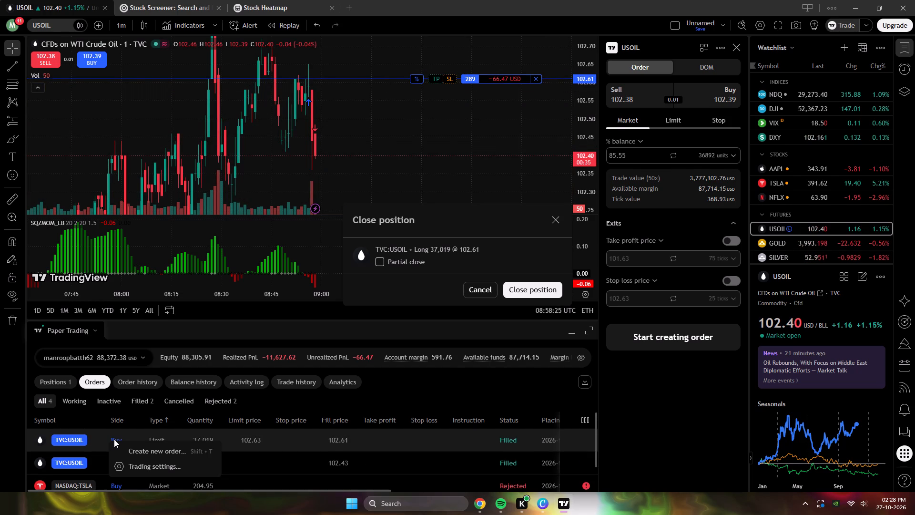
left_click(114, 439)
left_click(119, 441)
left_click(119, 463)
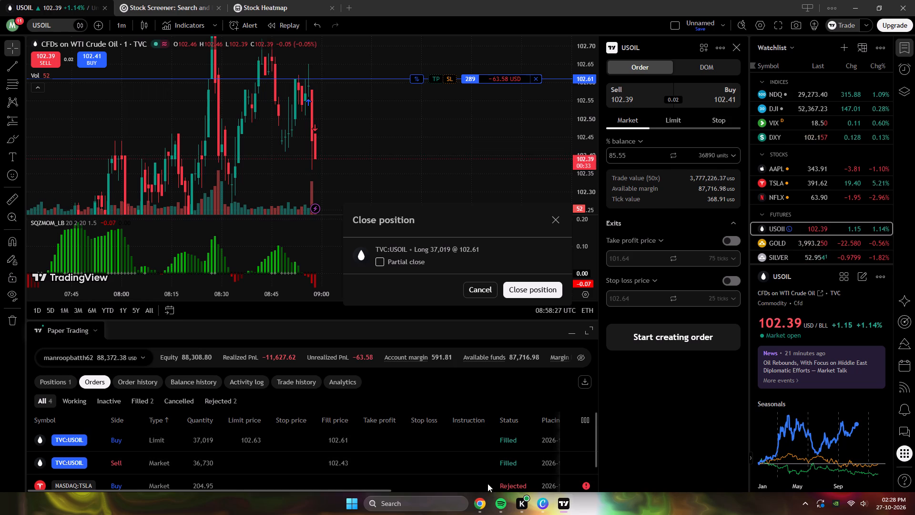
left_click_drag(539, 457, 561, 465)
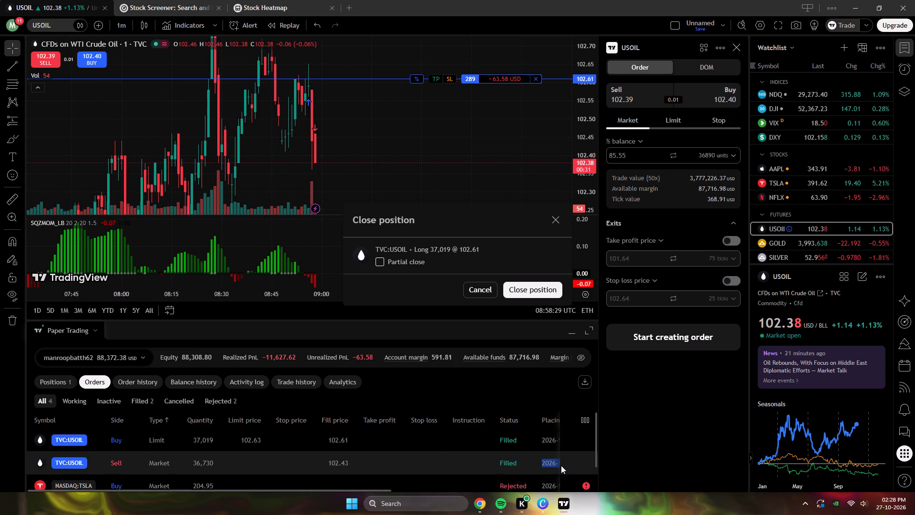
left_click_drag(561, 465, 566, 451)
Close the remaining long USOIL position in full.
left_click(535, 290)
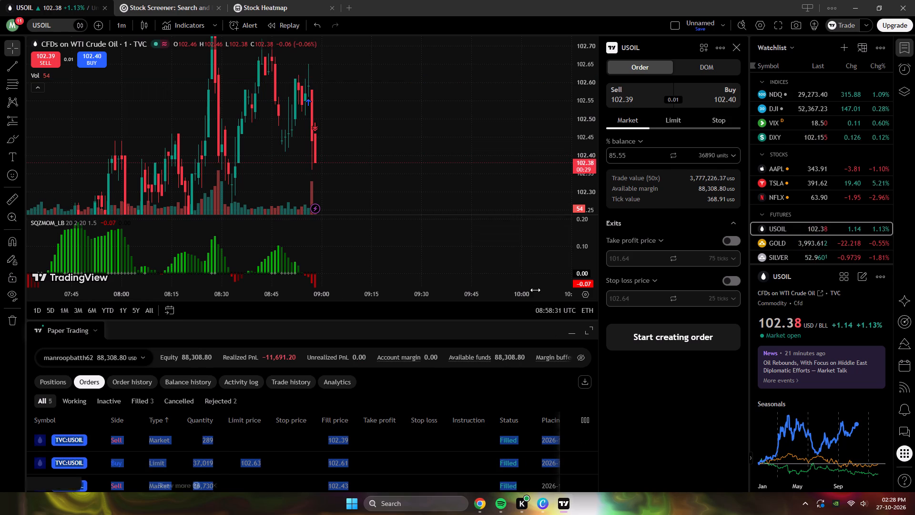
Place a market sell order for 36,894 USOIL units to open a short position.
left_click(610, 89)
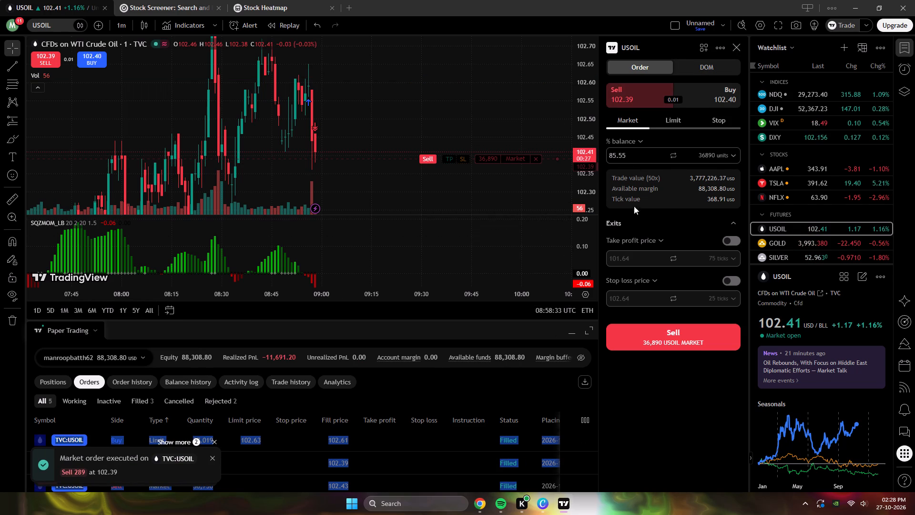
left_click(658, 332)
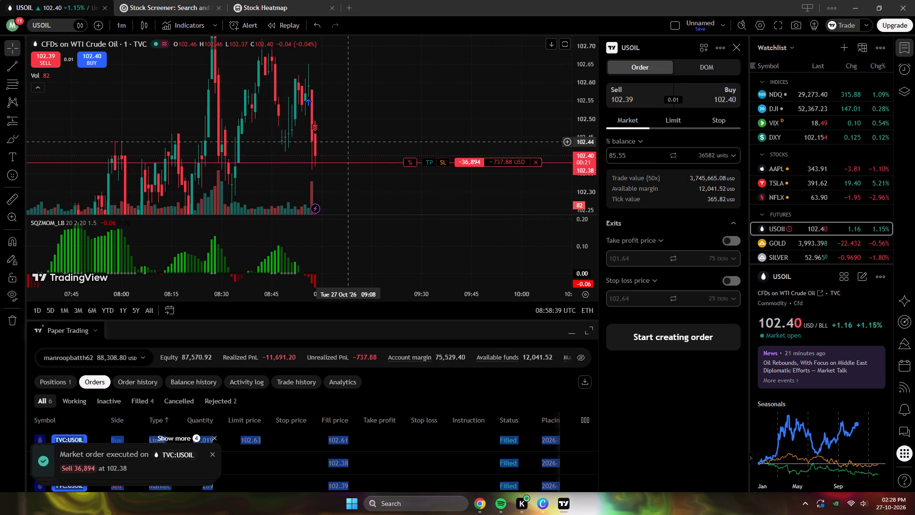
Review the paper trading order list, dismiss the order notification, and examine the USOIL chart around the trade markers.
scroll(301, 481, "down", 3)
scroll(238, 443, "up", 2)
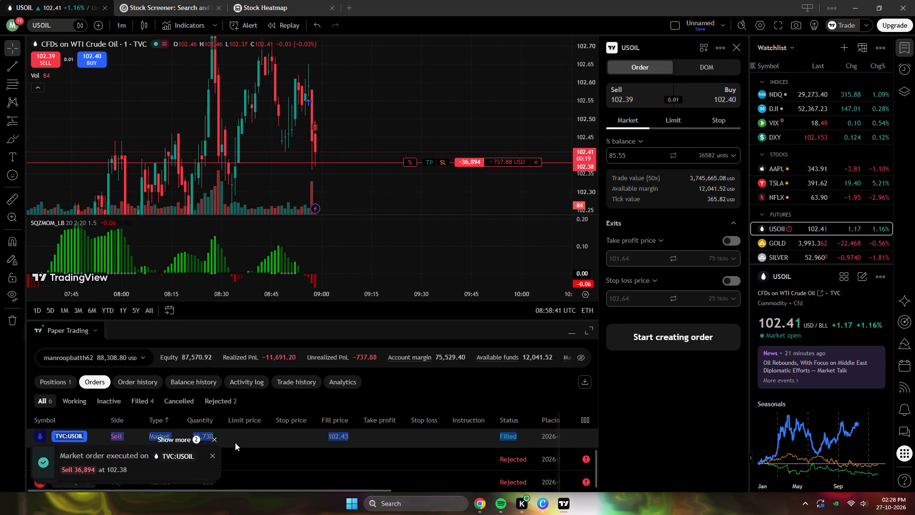
left_click(212, 440)
scroll(221, 458, "down", 2)
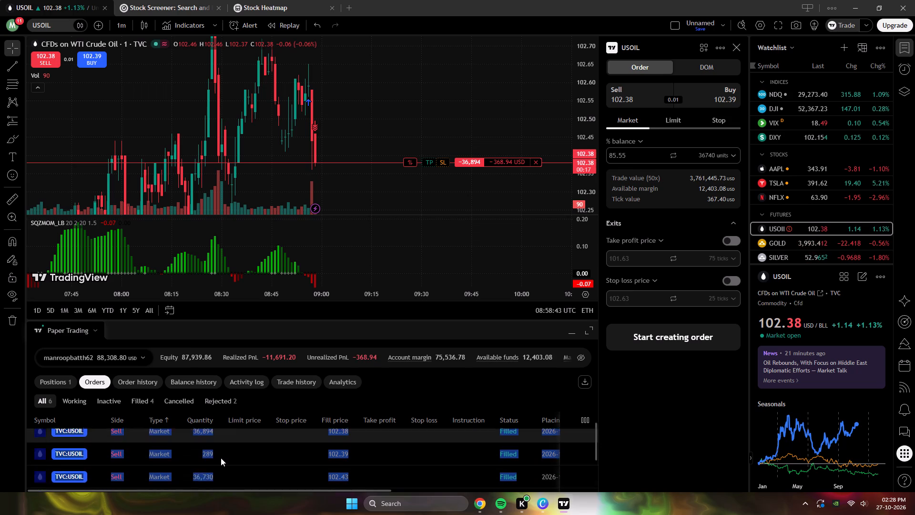
scroll(221, 458, "up", 5)
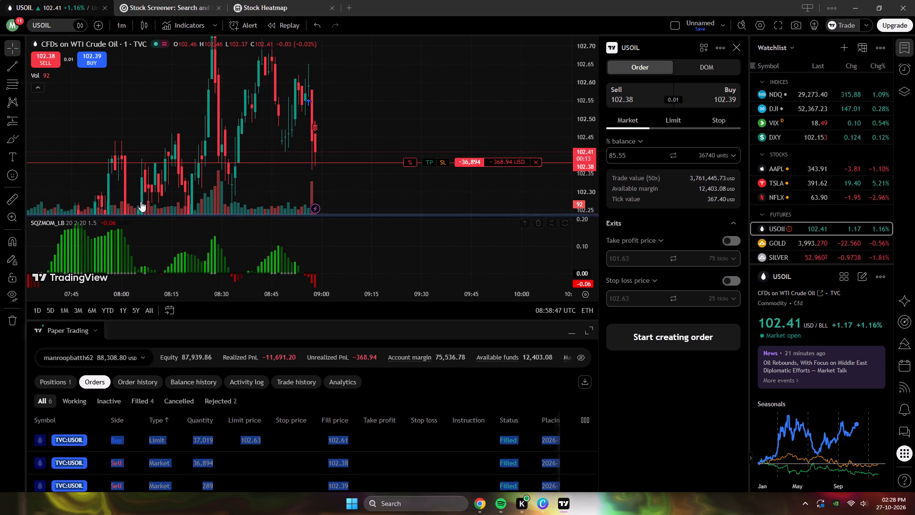
left_click_drag(146, 165, 177, 129)
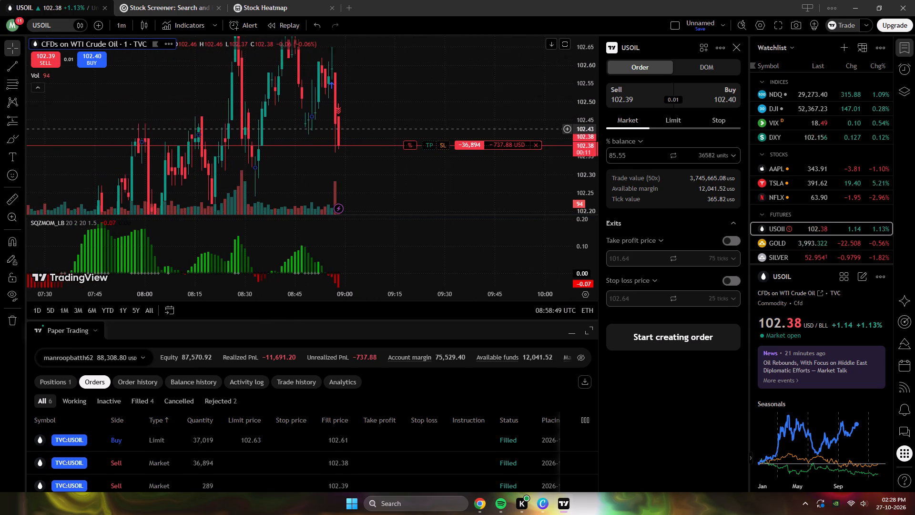
left_click_drag(177, 129, 137, 113)
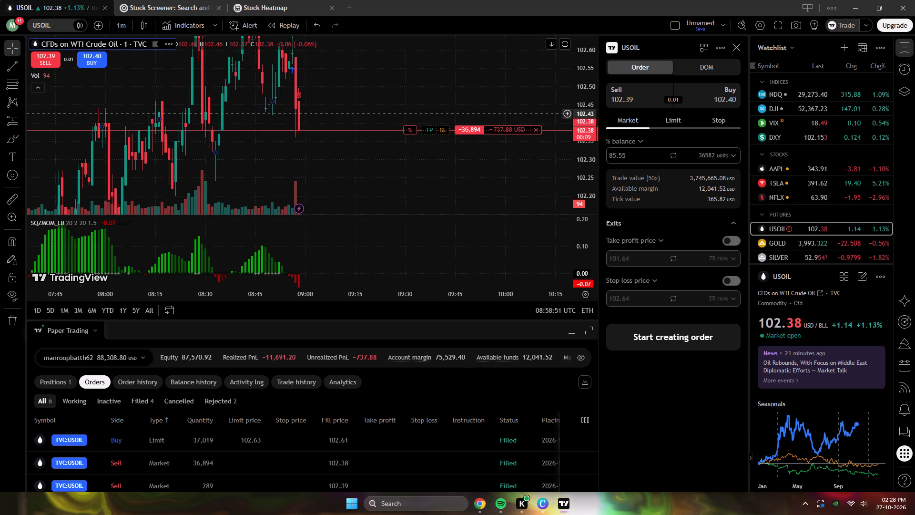
left_click_drag(137, 113, 141, 118)
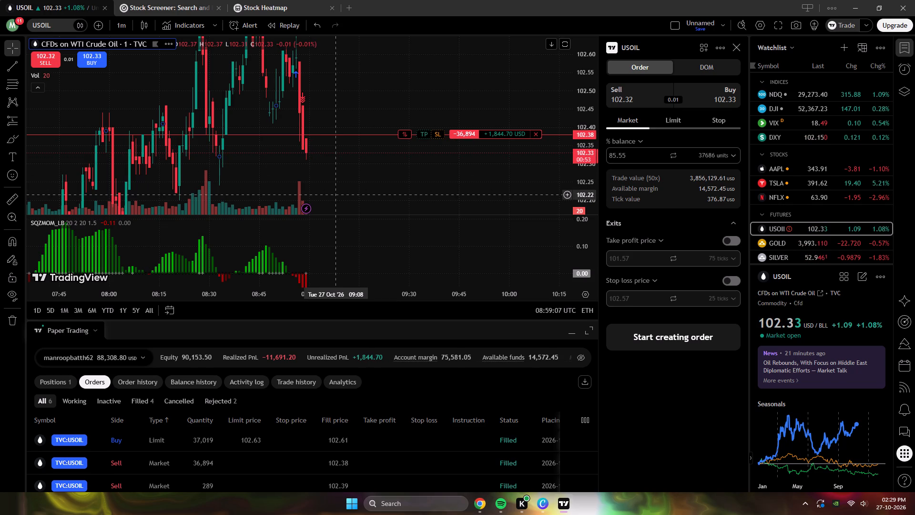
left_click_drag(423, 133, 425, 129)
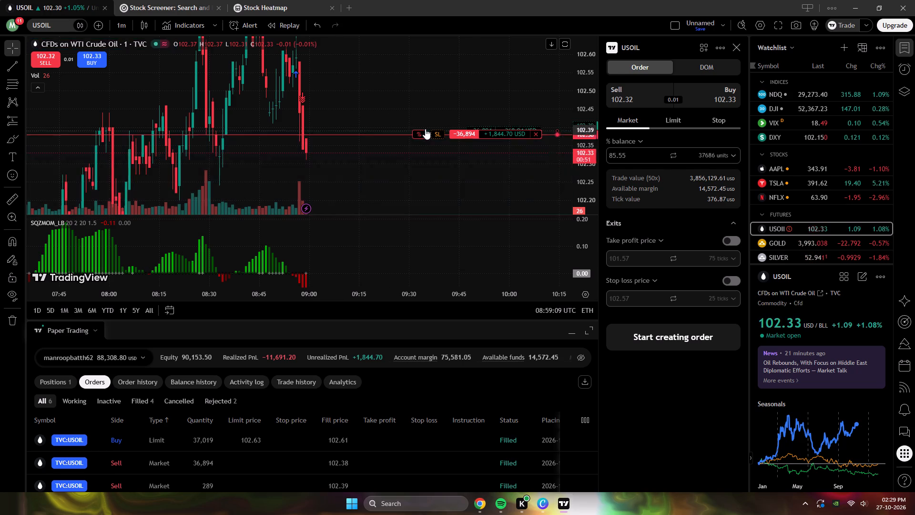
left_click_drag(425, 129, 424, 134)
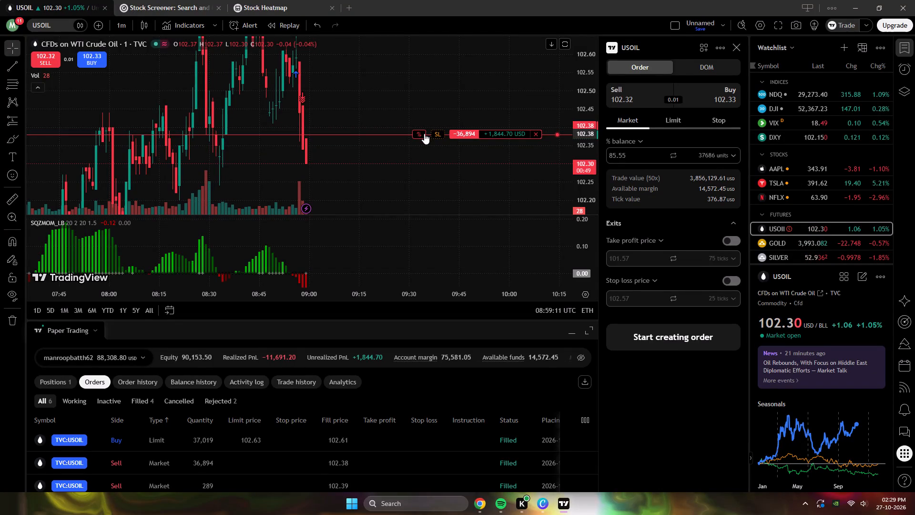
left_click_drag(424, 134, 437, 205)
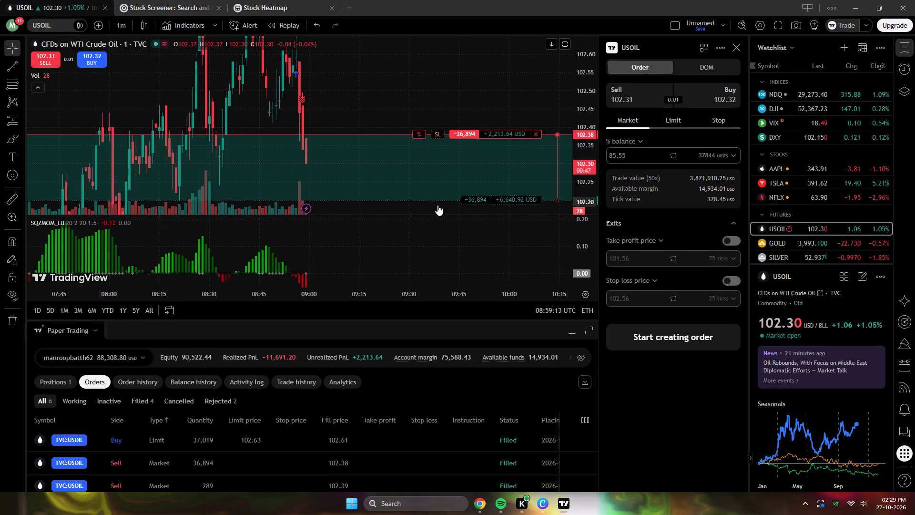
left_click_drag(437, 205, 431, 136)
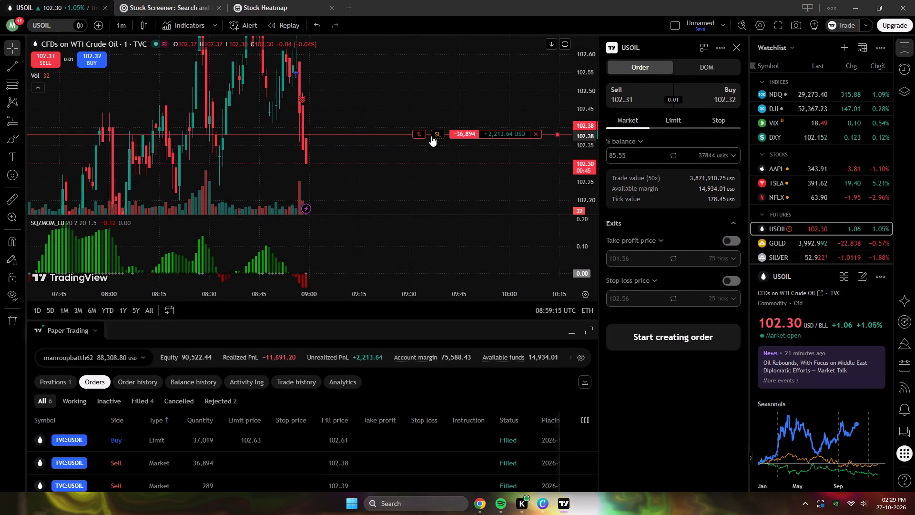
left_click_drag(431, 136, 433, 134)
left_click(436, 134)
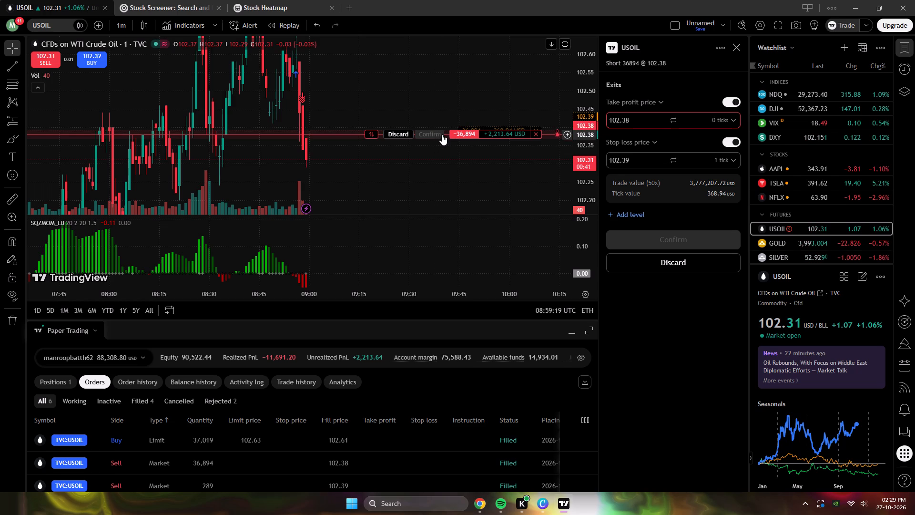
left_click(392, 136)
Draft a stop loss at 102.41 for the short USOIL position.
left_click_drag(435, 133, 440, 124)
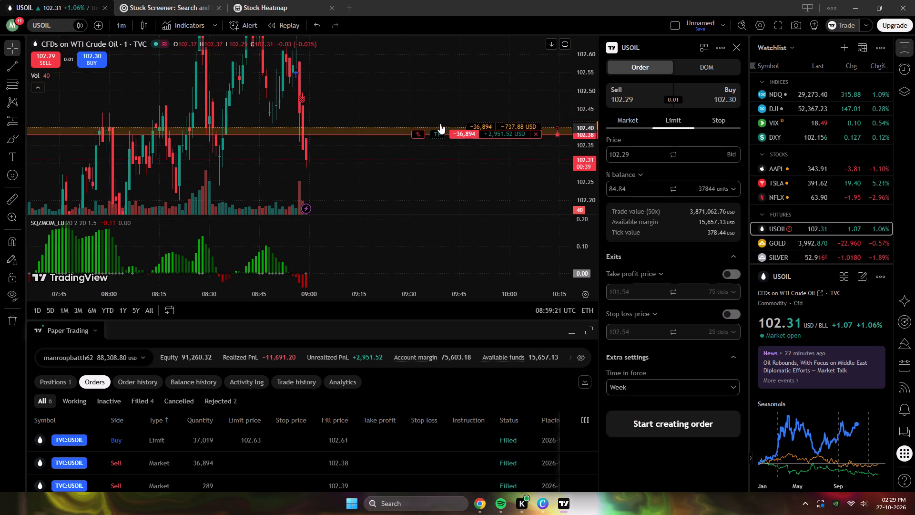
left_click_drag(440, 124, 440, 126)
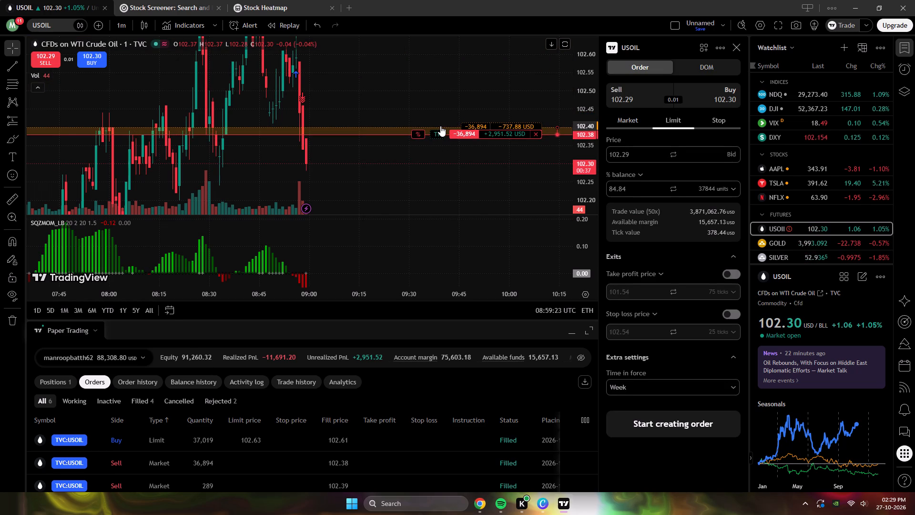
left_click_drag(440, 126, 441, 124)
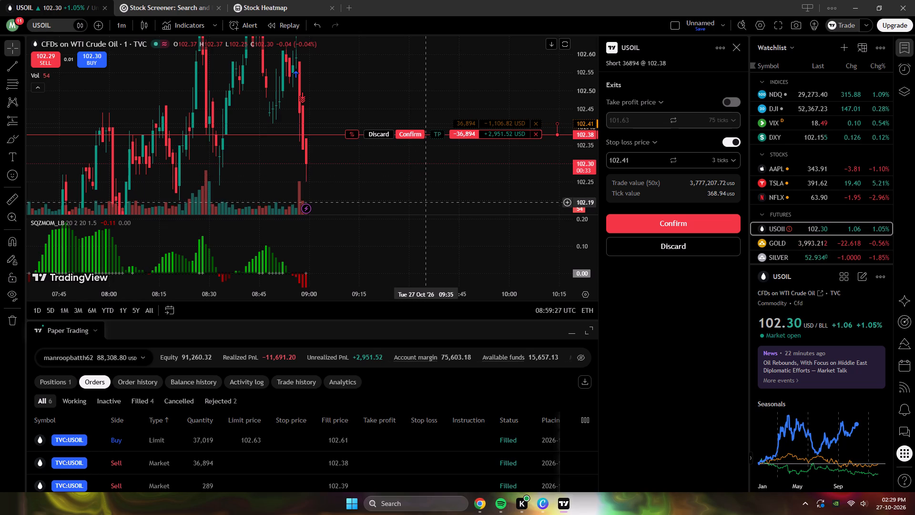
Examine the USOIL one-minute candles and momentum indicator at wider and closer time and price scales.
scroll(290, 94, "down", 3)
left_click_drag(293, 113, 266, 34)
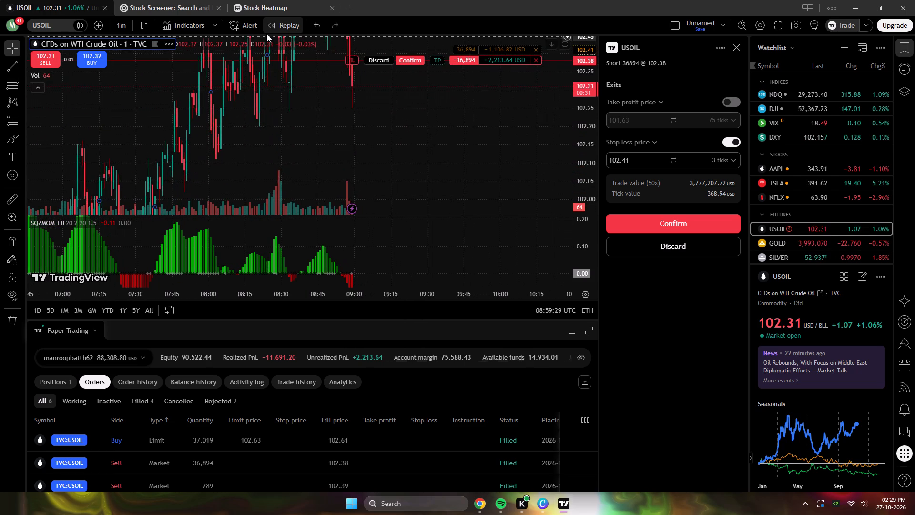
left_click_drag(266, 34, 266, 49)
scroll(295, 101, "down", 4)
scroll(295, 101, "up", 3)
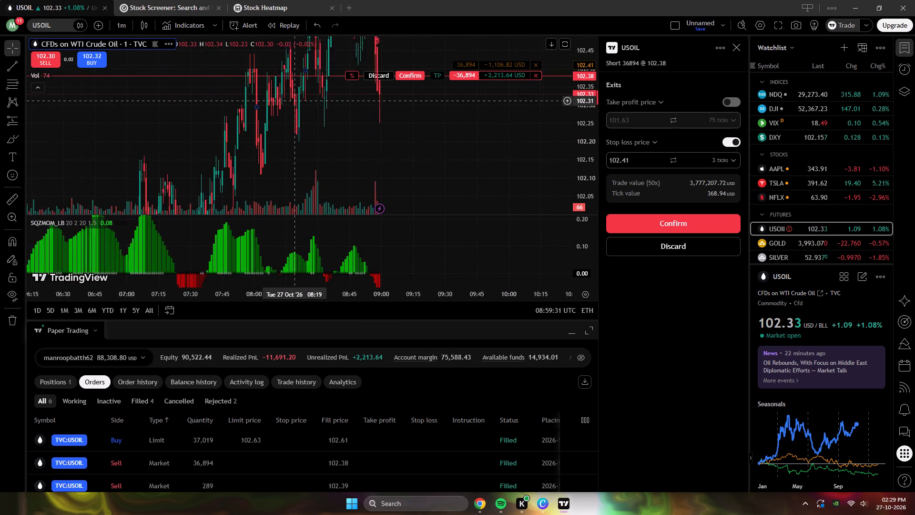
scroll(295, 101, "up", 1)
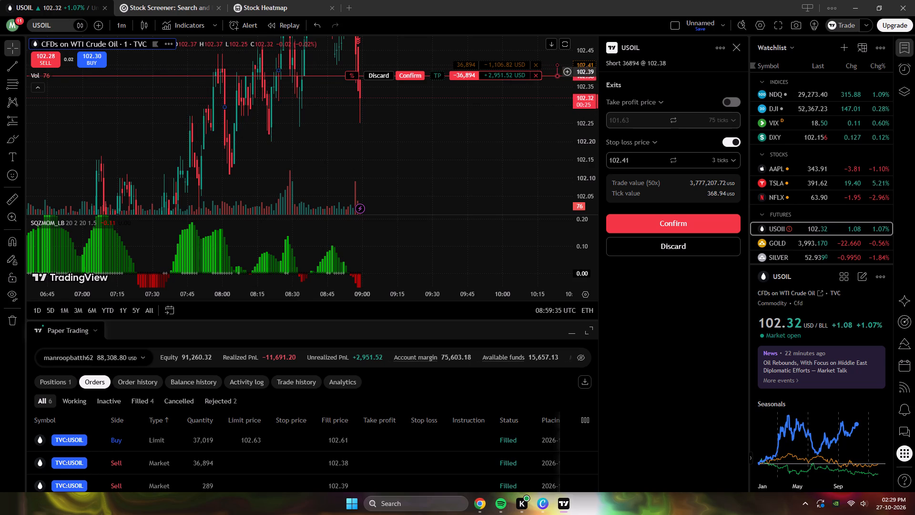
scroll(392, 120, "up", 5)
left_click_drag(288, 137, 448, 178)
scroll(590, 129, "down", 3)
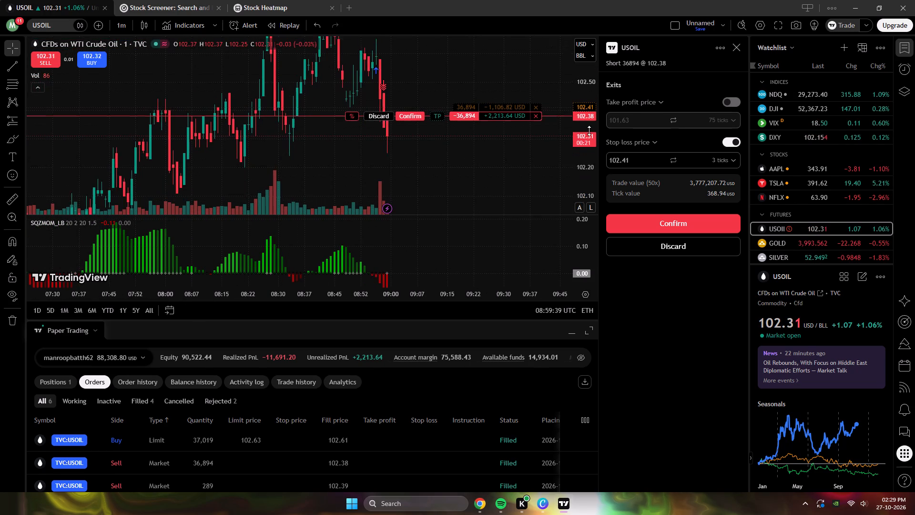
scroll(589, 131, "down", 14)
left_click(427, 158)
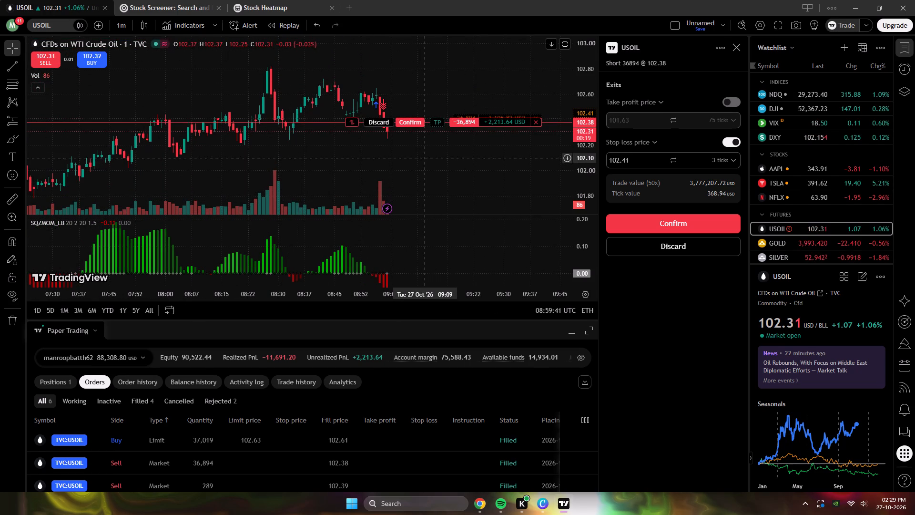
left_click(406, 74)
scroll(386, 141, "up", 4)
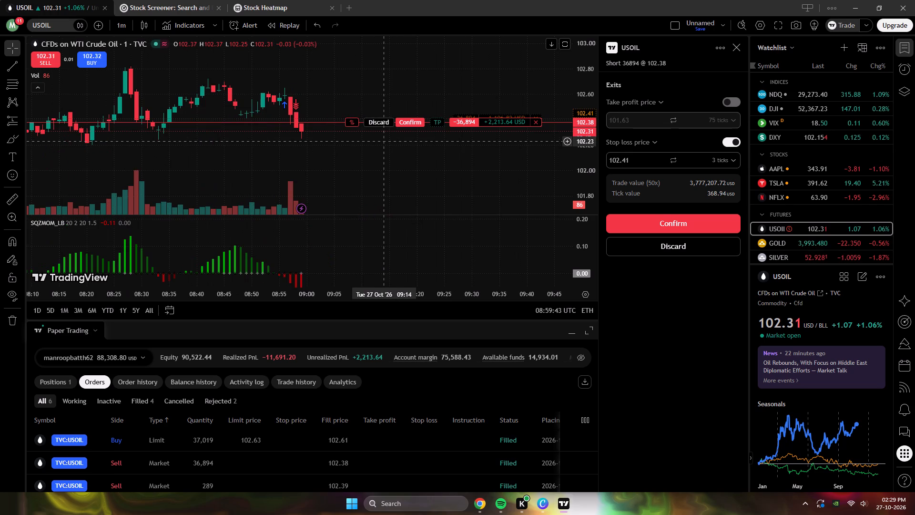
scroll(583, 118, "up", 6)
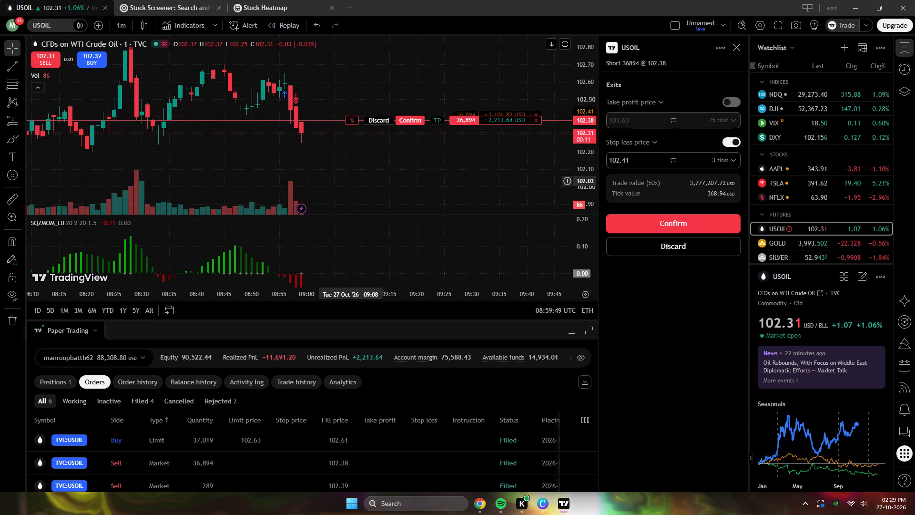
scroll(582, 126, "up", 18)
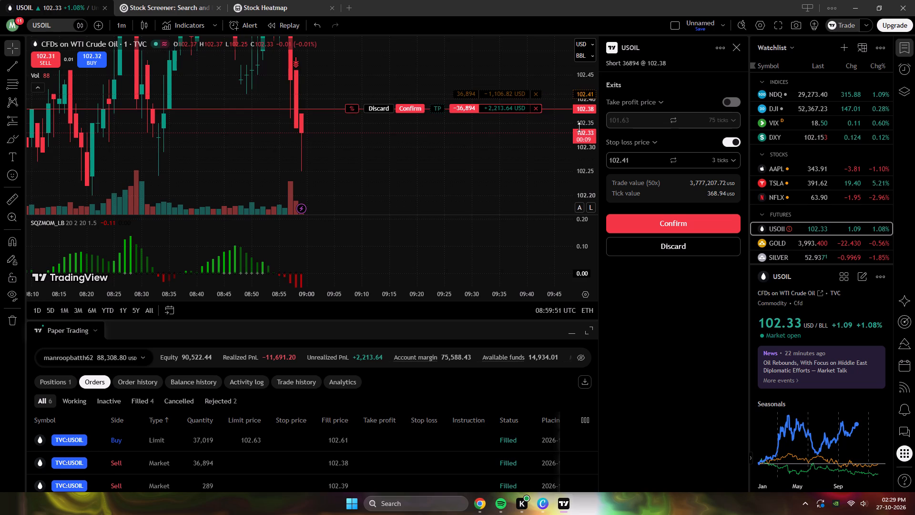
scroll(579, 127, "up", 10)
scroll(579, 127, "down", 1)
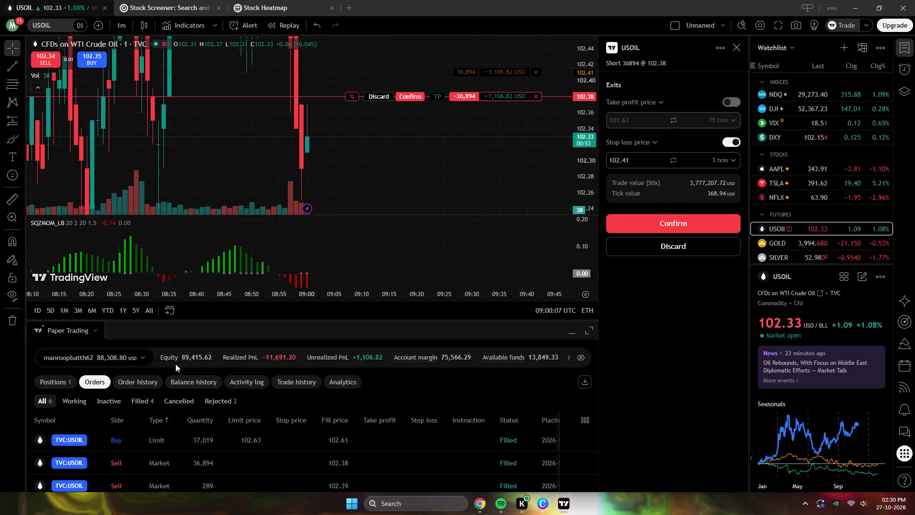
Show the open positions in the paper trading account.
left_click(132, 355)
left_click(134, 355)
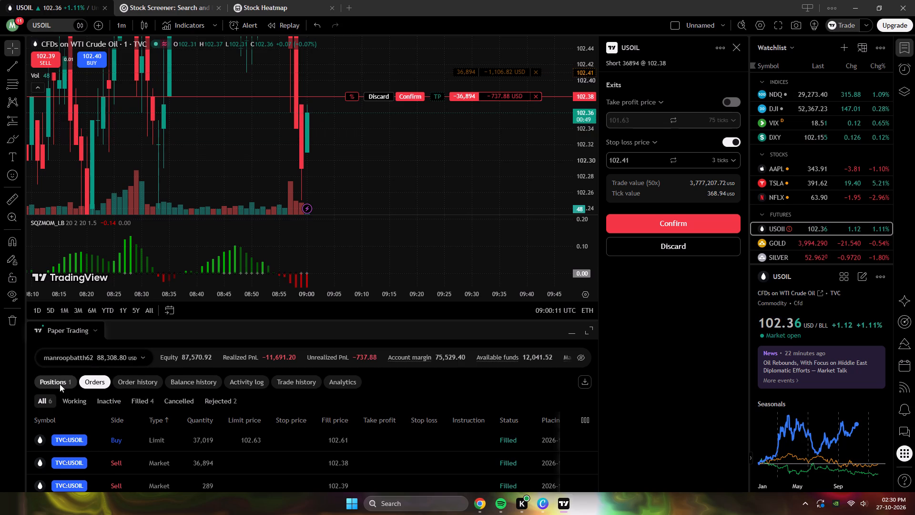
left_click(60, 384)
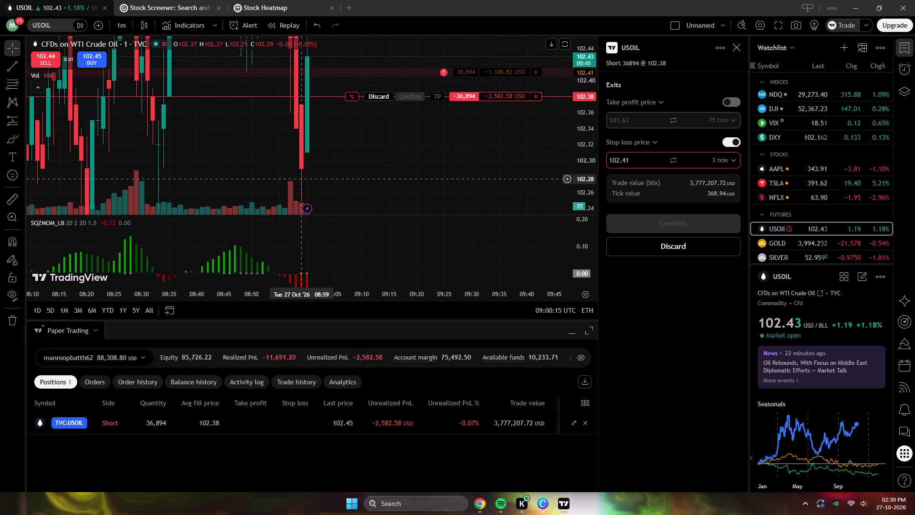
Confirm the drafted stop loss at 102.41 for the short USOIL position.
scroll(430, 117, "down", 4)
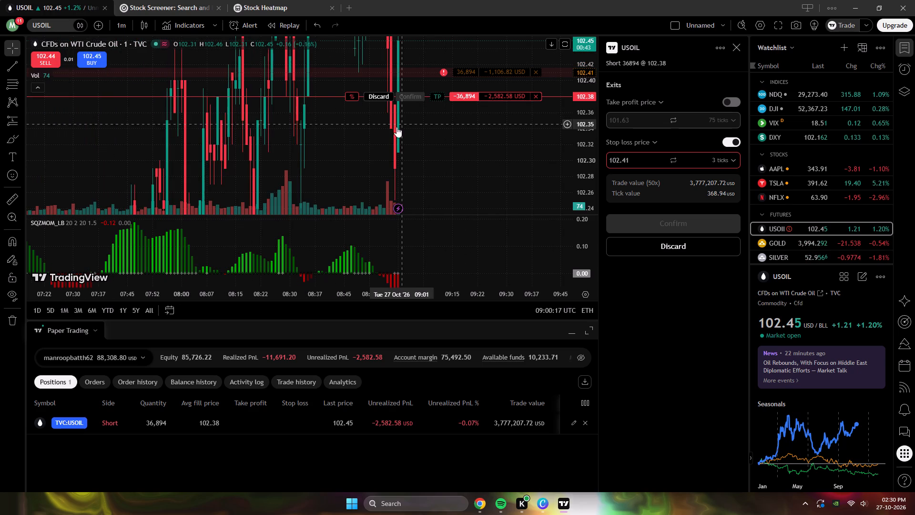
scroll(383, 131, "up", 7)
scroll(576, 133, "down", 2)
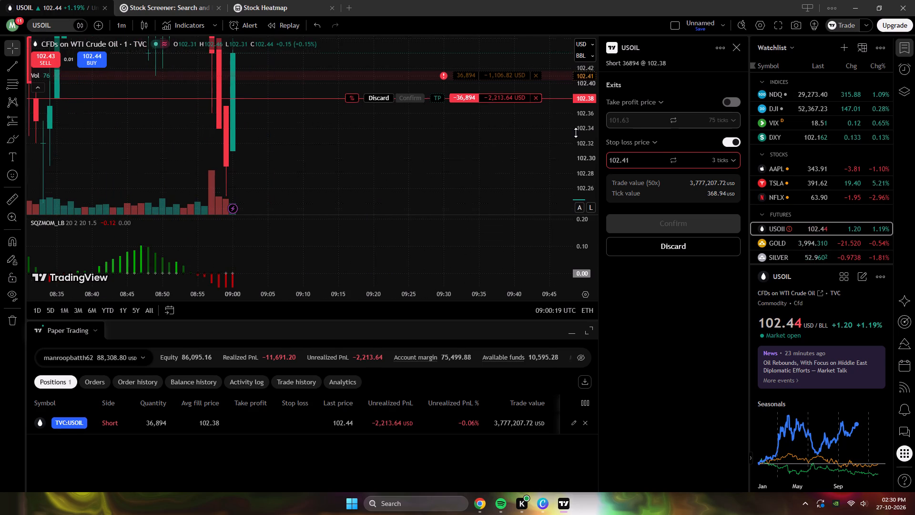
scroll(576, 133, "down", 17)
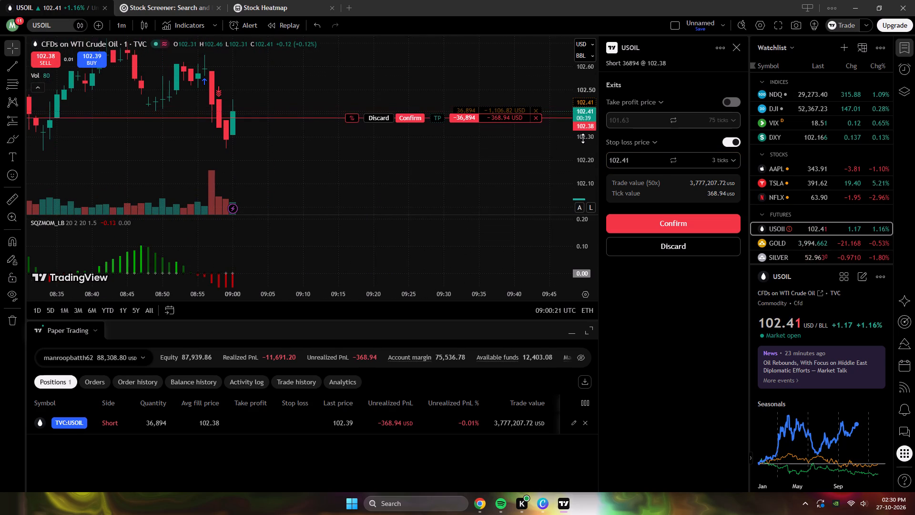
scroll(583, 138, "up", 2)
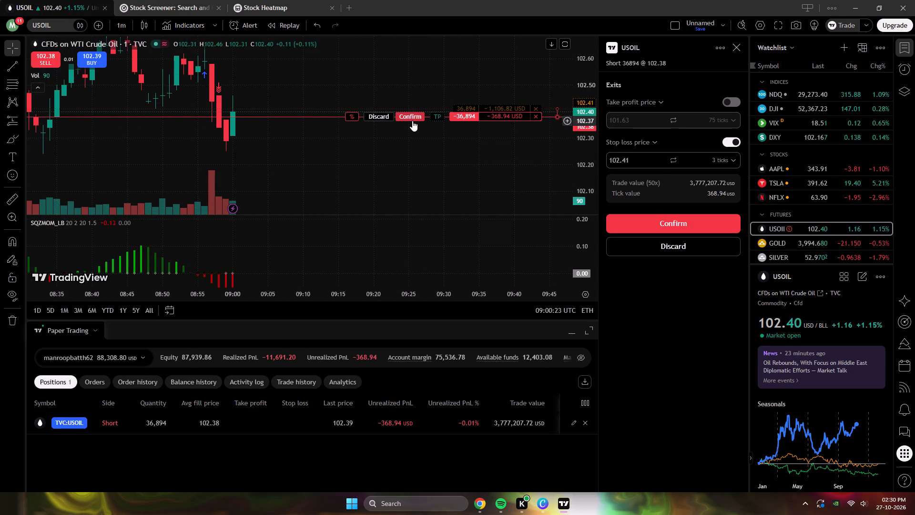
left_click(407, 118)
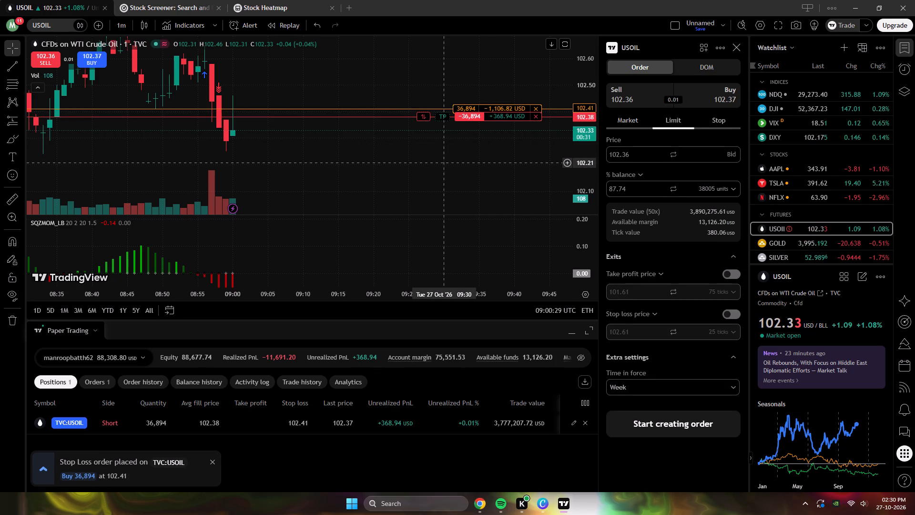
Close the short position of 36,894 USOIL units in full.
left_click(540, 117)
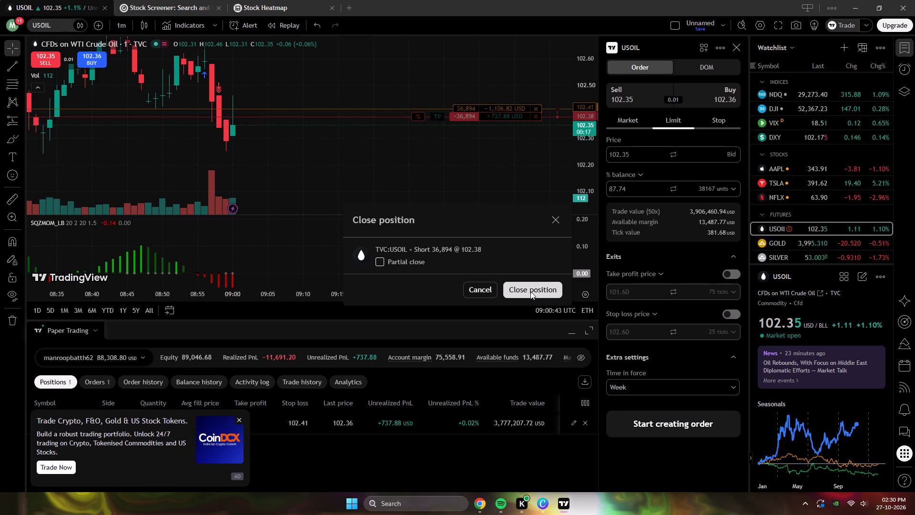
left_click(530, 291)
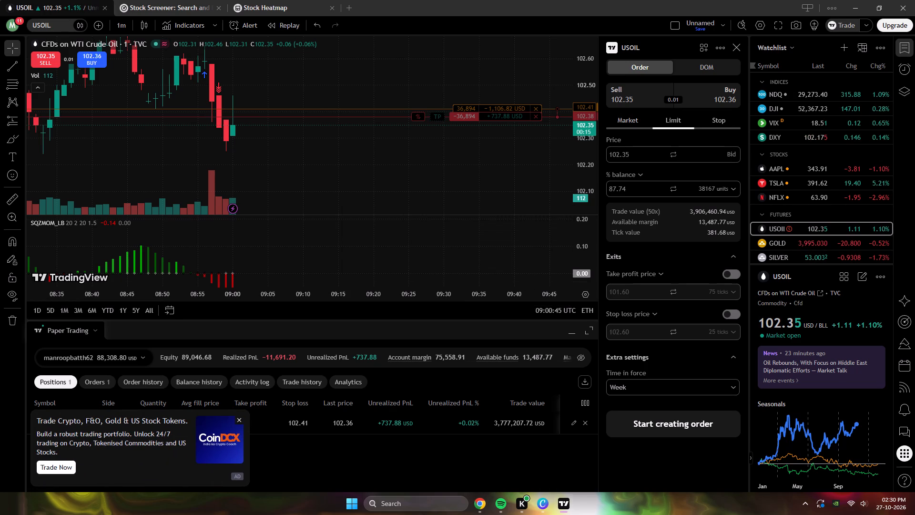
left_click(398, 127)
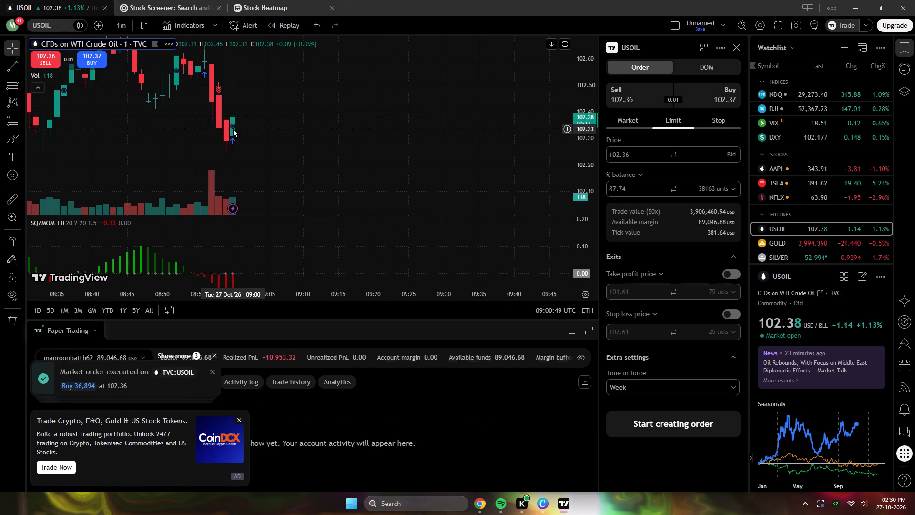
Place a buy limit order for 38,145 USOIL units at 102.41 and dismiss the advertisement over the account area.
left_click(230, 121)
scroll(454, 137, "down", 3)
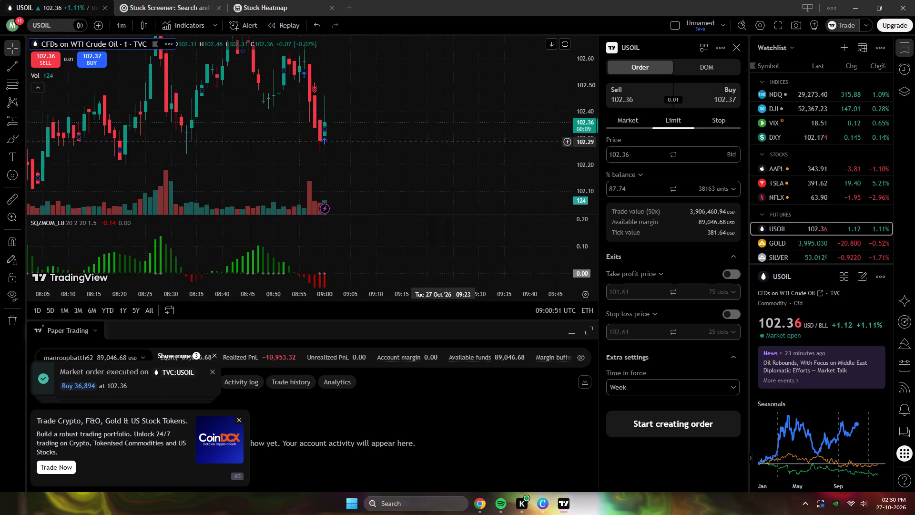
scroll(441, 142, "down", 4)
scroll(386, 114, "up", 3)
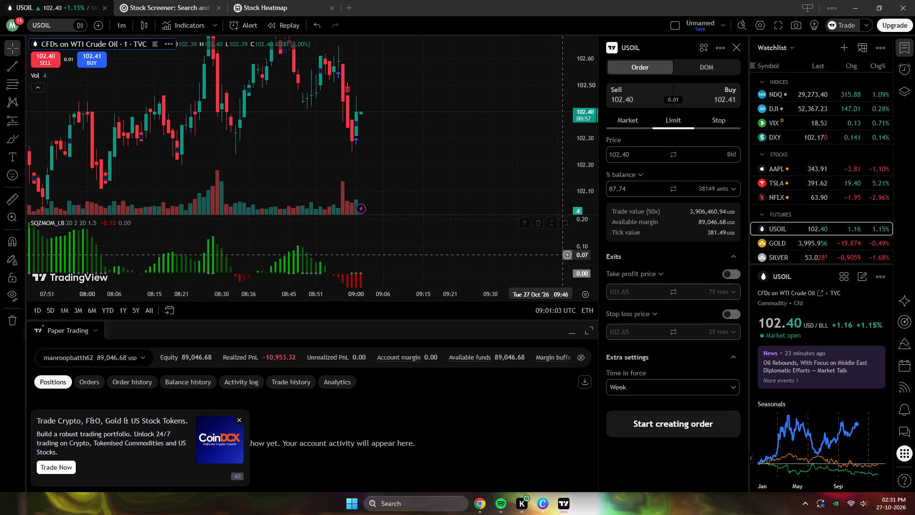
left_click(703, 87)
left_click(703, 420)
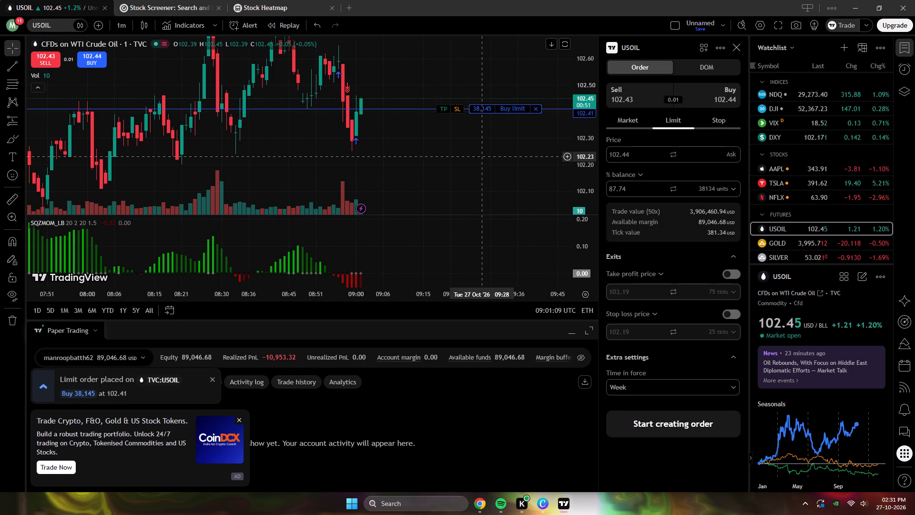
left_click(237, 417)
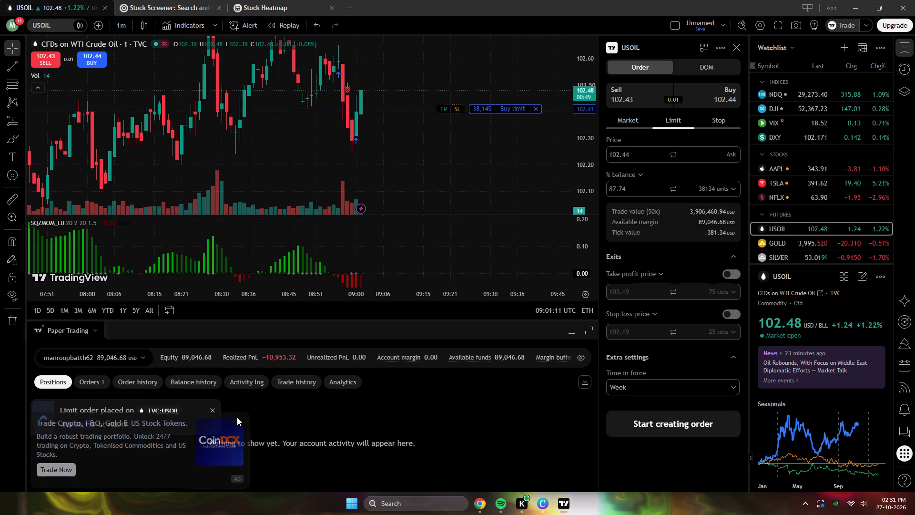
Show the paper trading account's orders and check the working USOIL buy limit order.
left_click_drag(332, 139, 280, 177)
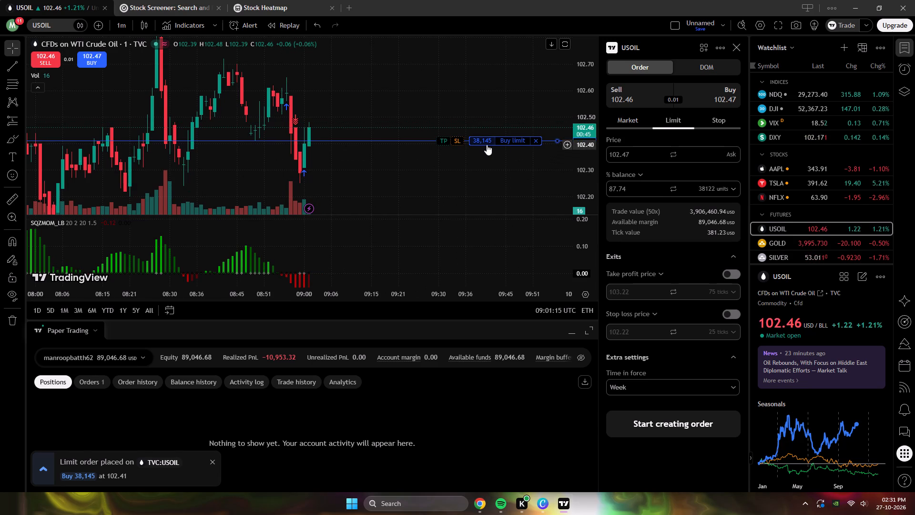
left_click(510, 141)
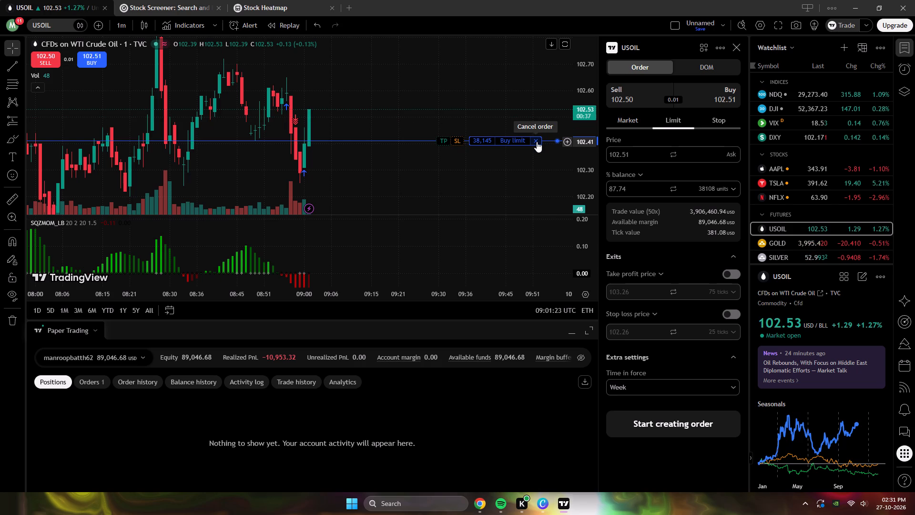
left_click(79, 380)
left_click(511, 445)
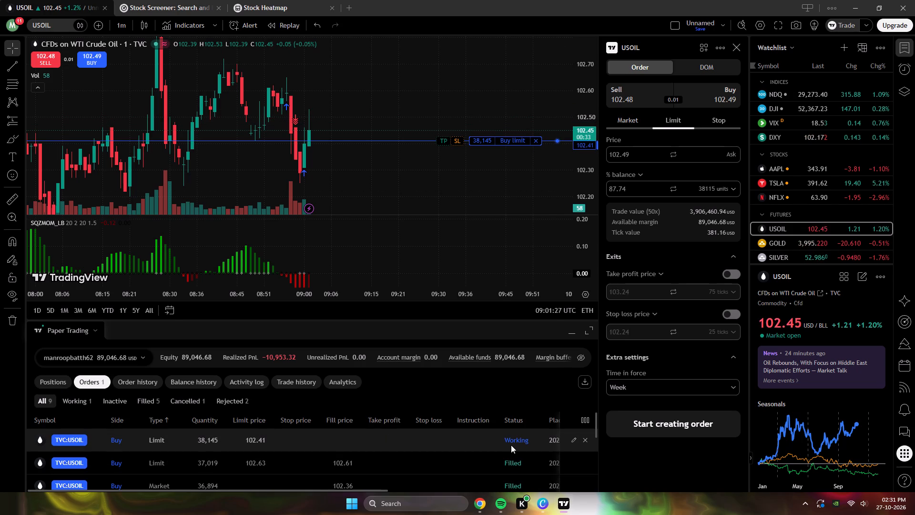
Set the working USOIL buy limit order's quantity to 38,144 units and confirm the modification.
left_click(516, 139)
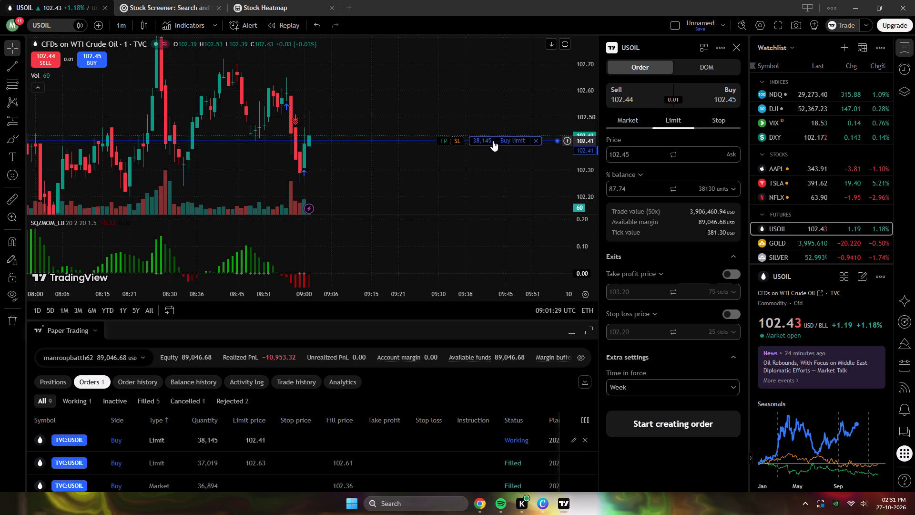
left_click(488, 141)
double_click(488, 141)
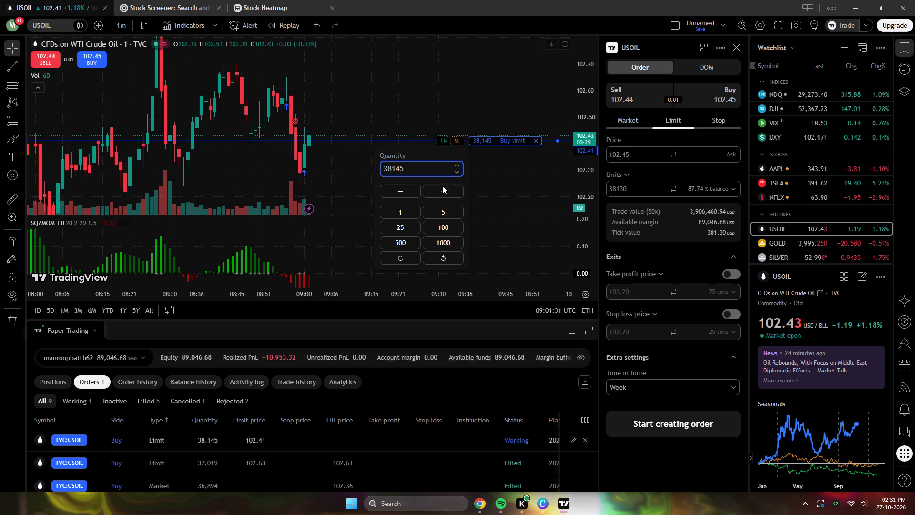
left_click(459, 172)
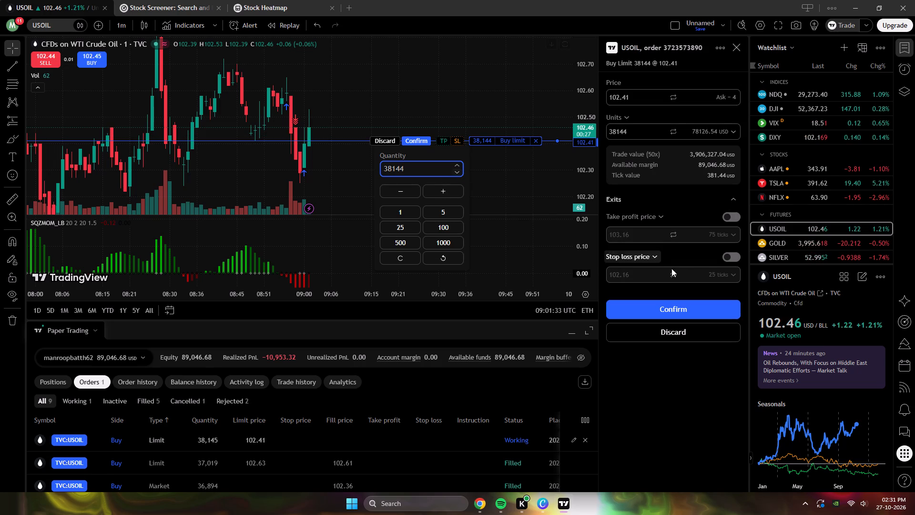
left_click(696, 304)
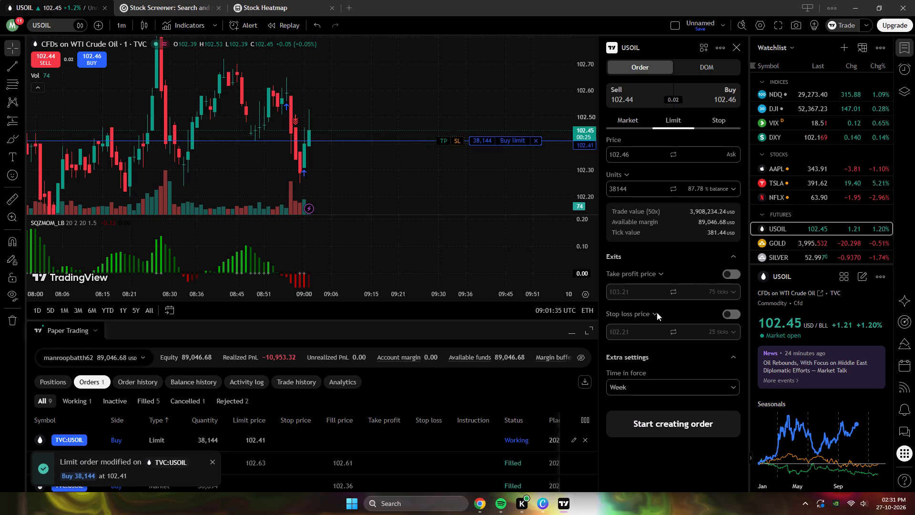
Show the open positions in the paper trading account.
scroll(304, 402, "down", 3)
scroll(390, 466, "down", 3)
scroll(390, 460, "up", 4)
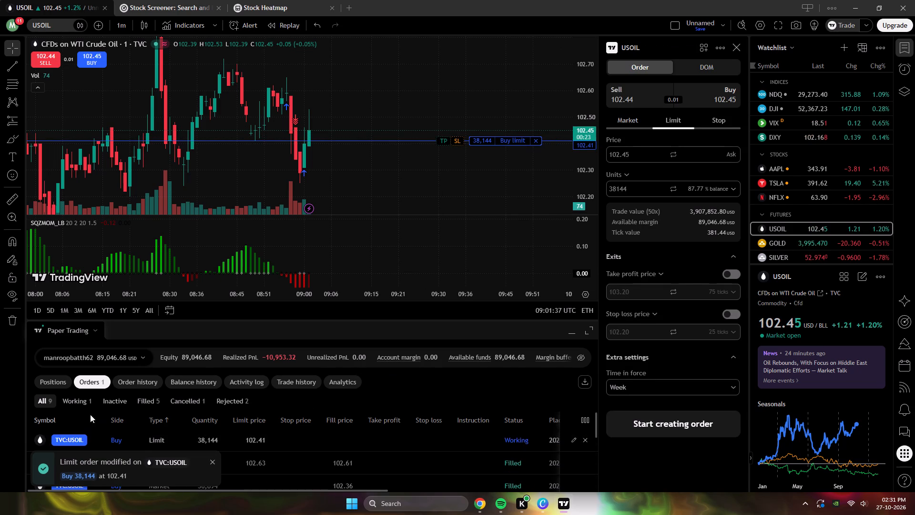
left_click(50, 387)
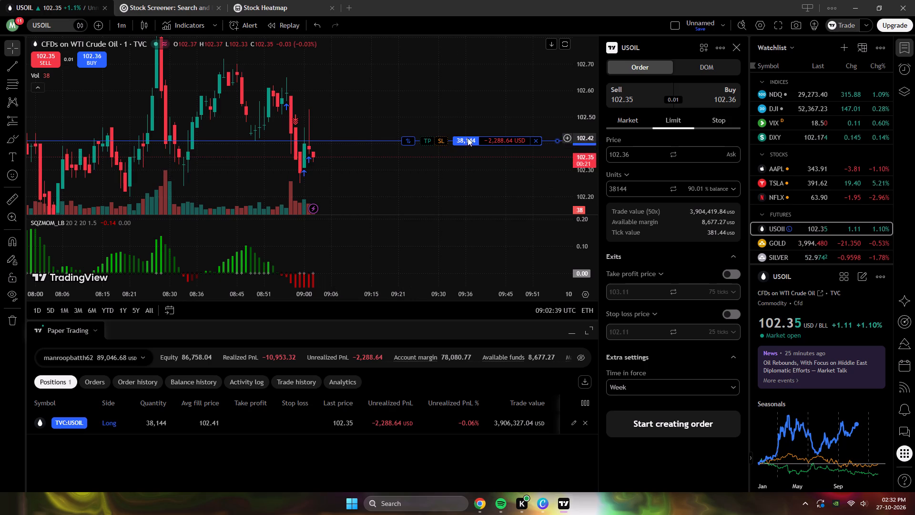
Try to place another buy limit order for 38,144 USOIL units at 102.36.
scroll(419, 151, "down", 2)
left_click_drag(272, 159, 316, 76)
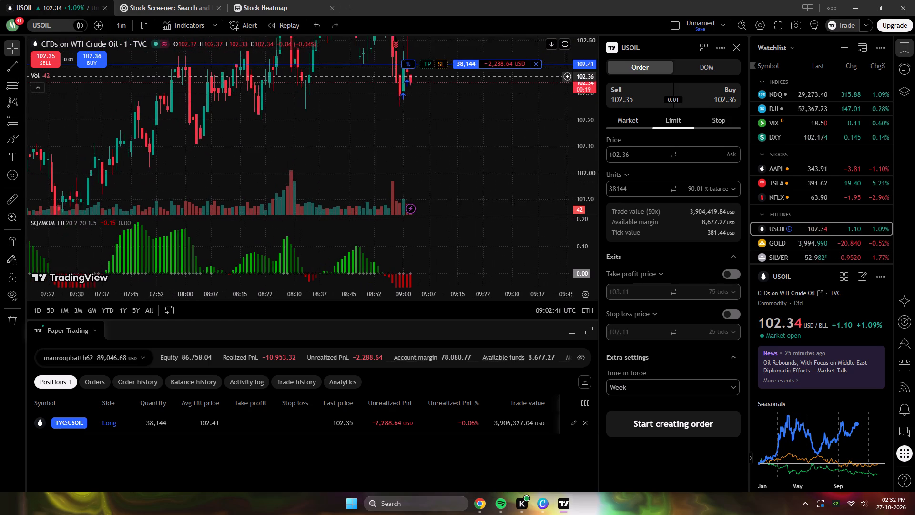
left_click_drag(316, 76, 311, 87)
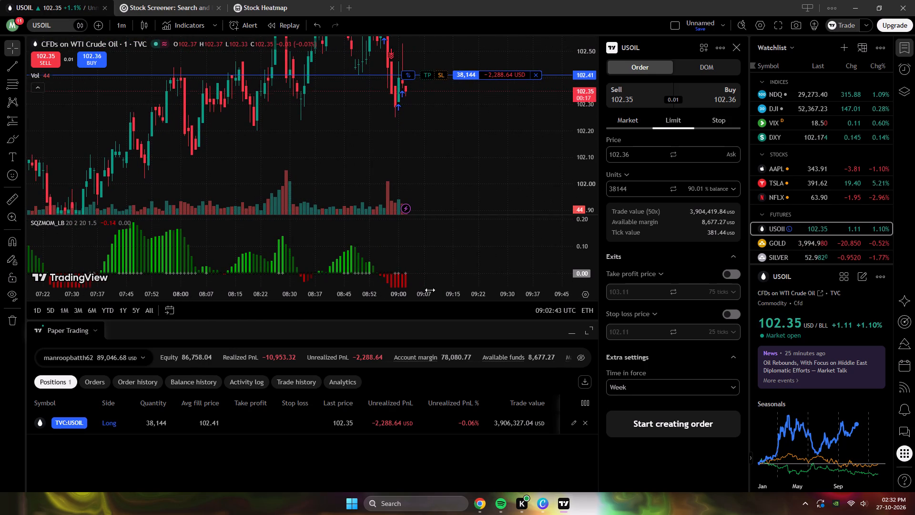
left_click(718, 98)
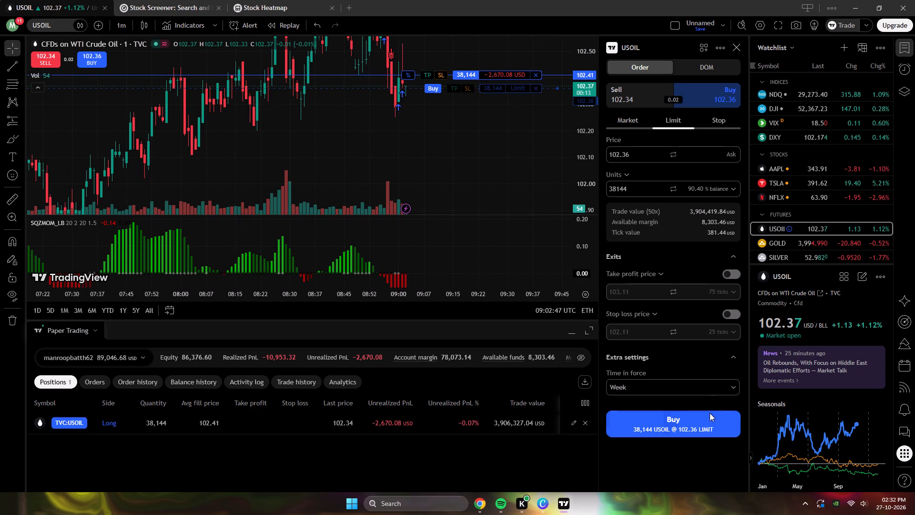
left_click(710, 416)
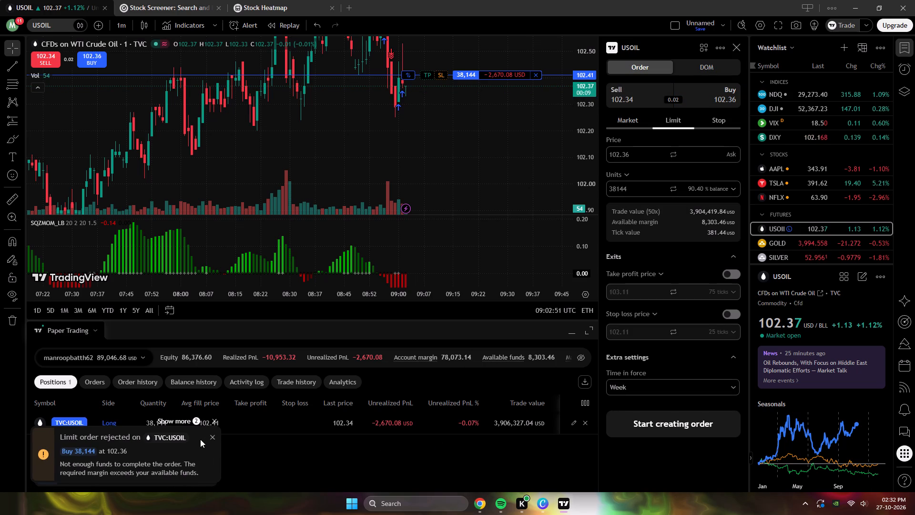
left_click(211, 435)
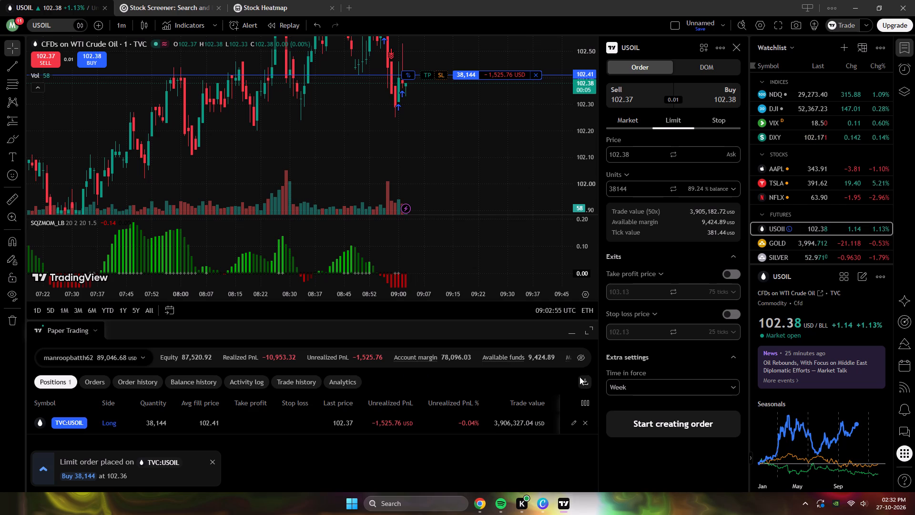
Examine the paper trading account's profit and loss, account margin, available funds and margin buffer.
left_click(567, 358)
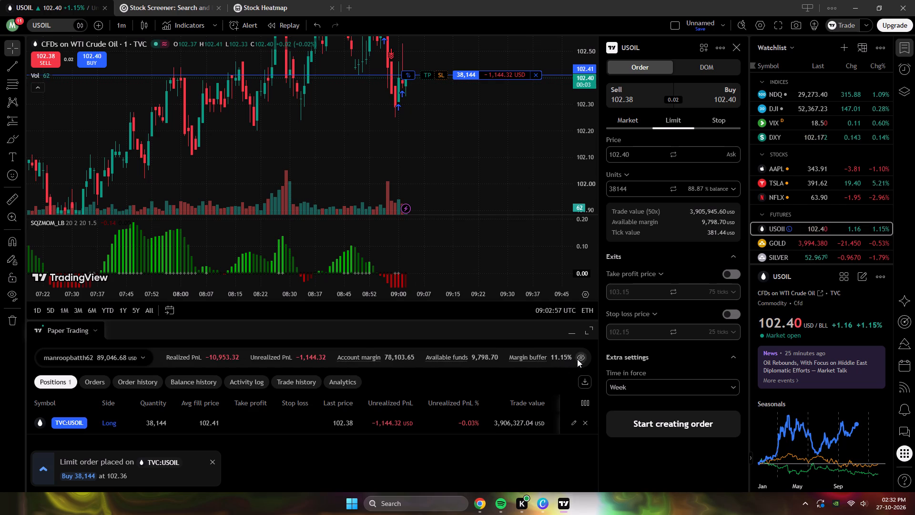
left_click(577, 359)
left_click(146, 357)
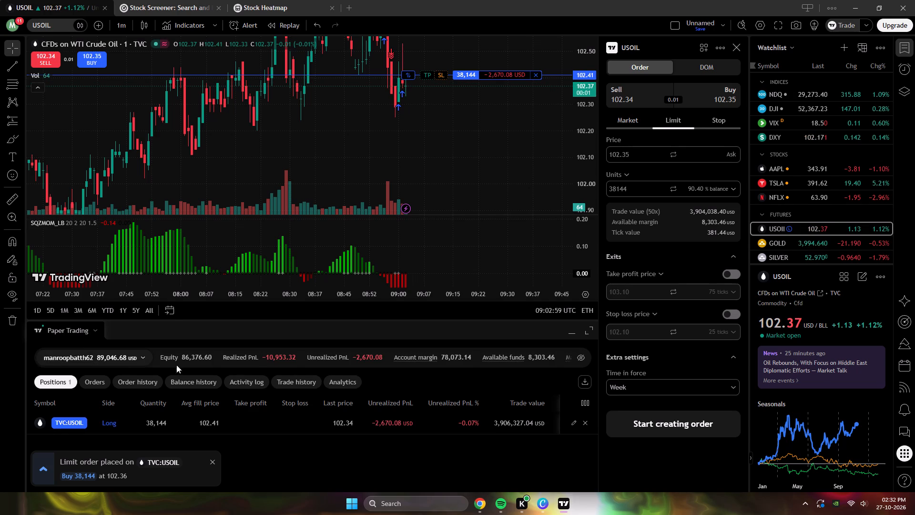
left_click(568, 358)
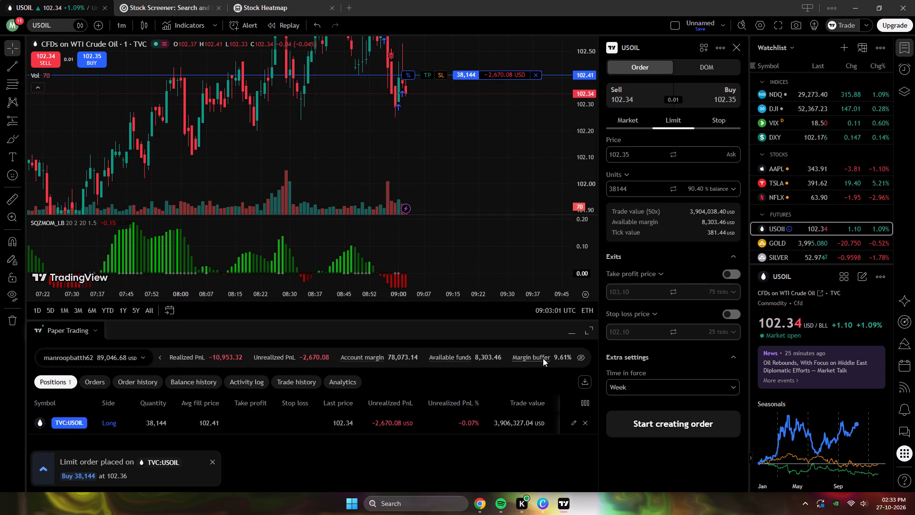
left_click(448, 359)
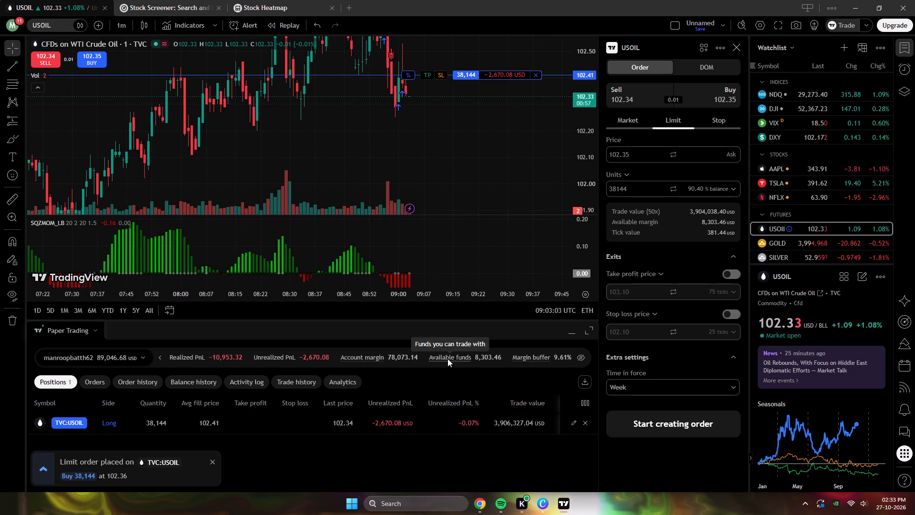
left_click(447, 359)
right_click(447, 359)
left_click(447, 359)
left_click(447, 359)
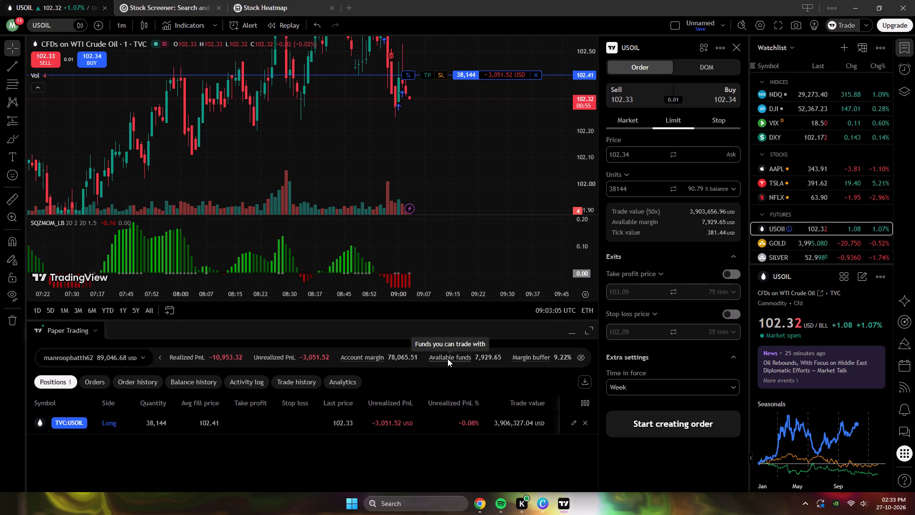
left_click(366, 359)
left_click(366, 359)
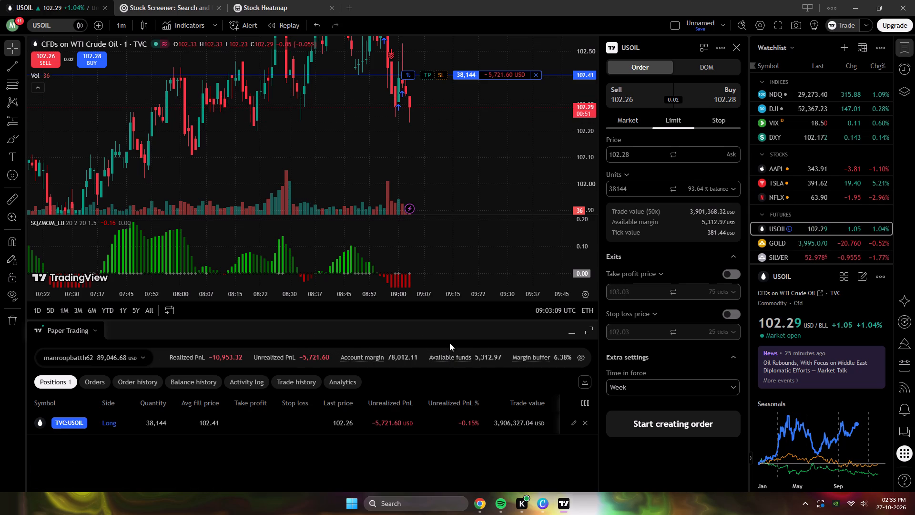
left_click(368, 358)
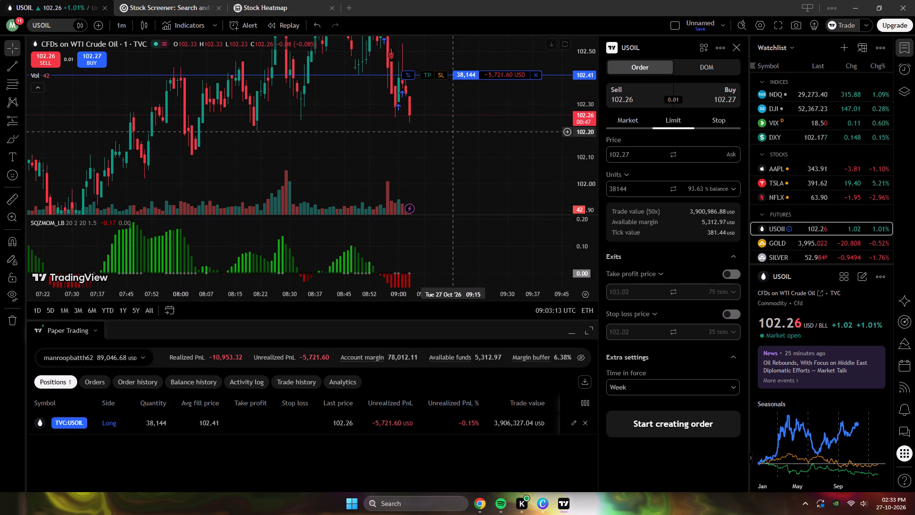
Examine the earlier USOIL one-minute price history and momentum at a wider time scale and lower price levels.
left_click_drag(453, 139, 449, 171)
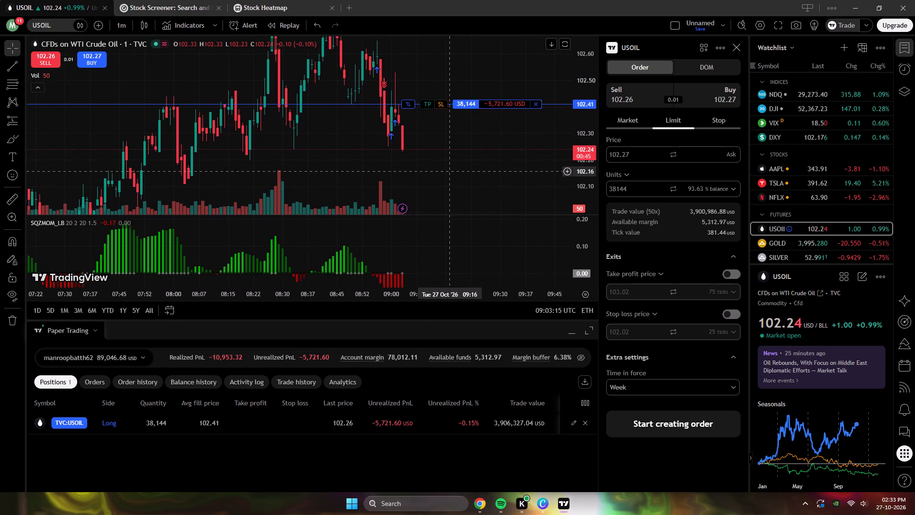
left_click_drag(449, 171, 447, 170)
scroll(318, 156, "down", 7)
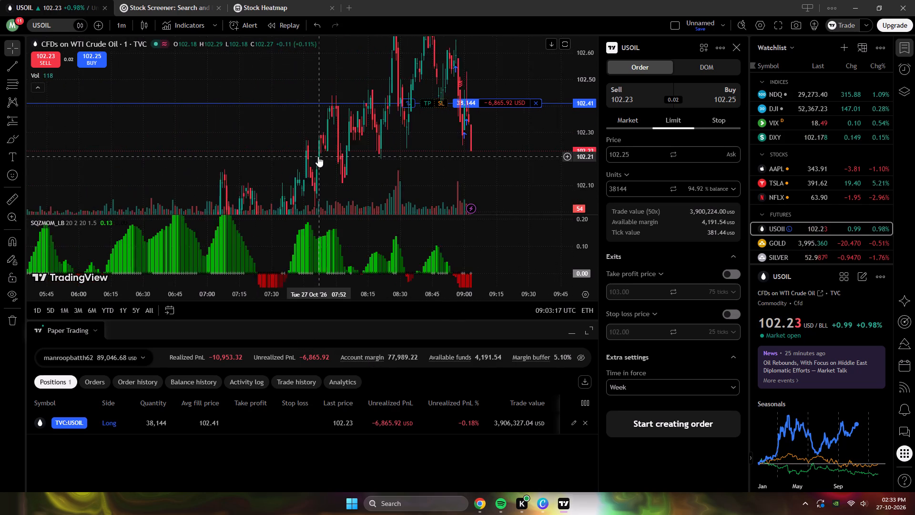
scroll(318, 156, "down", 16)
scroll(318, 156, "down", 12)
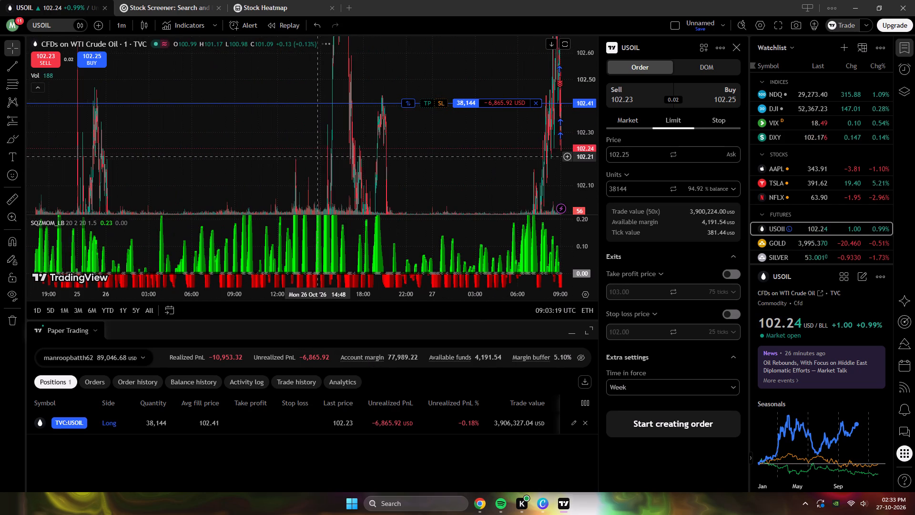
left_click_drag(381, 169, 360, 0)
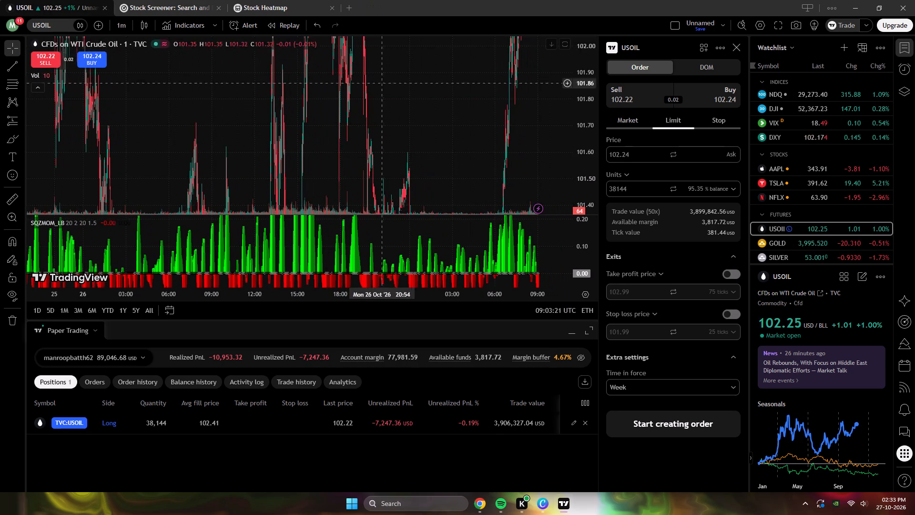
left_click_drag(389, 127, 366, 0)
left_click_drag(396, 149, 377, 15)
Move the USOIL price series from the main chart pane into the SQZMOM_LB momentum indicator pane.
left_click_drag(377, 37, 414, 269)
Examine the rearranged USOIL price, volume and momentum history at wider and closer time scales.
scroll(590, 144, "down", 10)
scroll(590, 144, "down", 20)
scroll(590, 144, "down", 6)
scroll(587, 139, "up", 6)
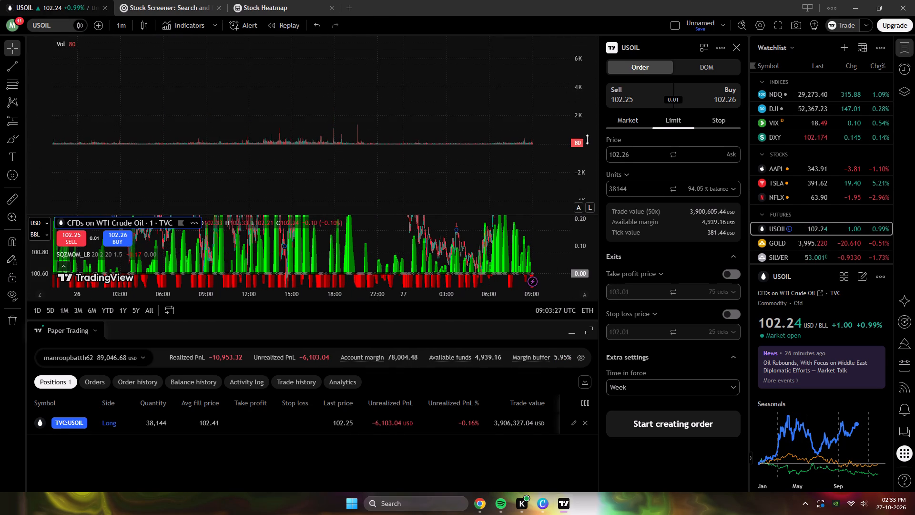
left_click_drag(454, 113, 447, 80)
scroll(532, 119, "up", 2)
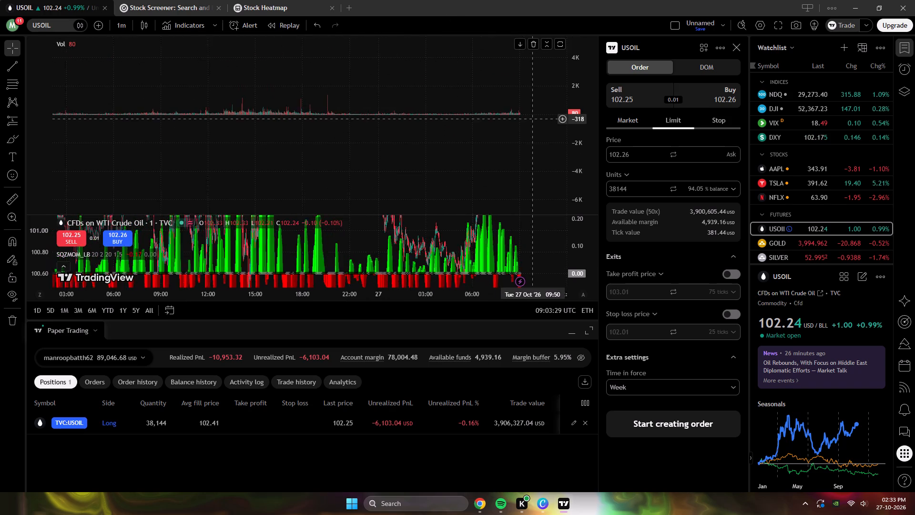
scroll(532, 119, "up", 3)
scroll(483, 119, "up", 11)
left_click_drag(384, 110, 688, 287)
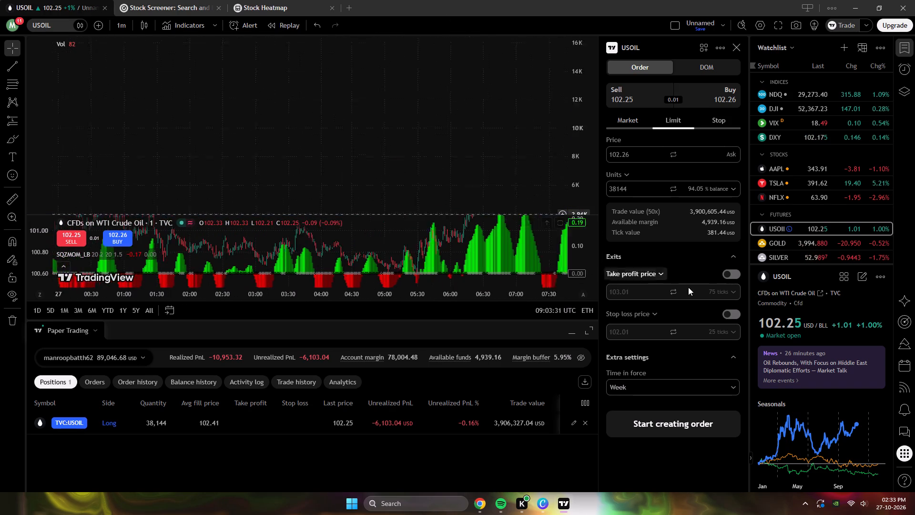
left_click_drag(688, 287, 640, 245)
left_click(370, 235)
left_click_drag(370, 235, 362, 190)
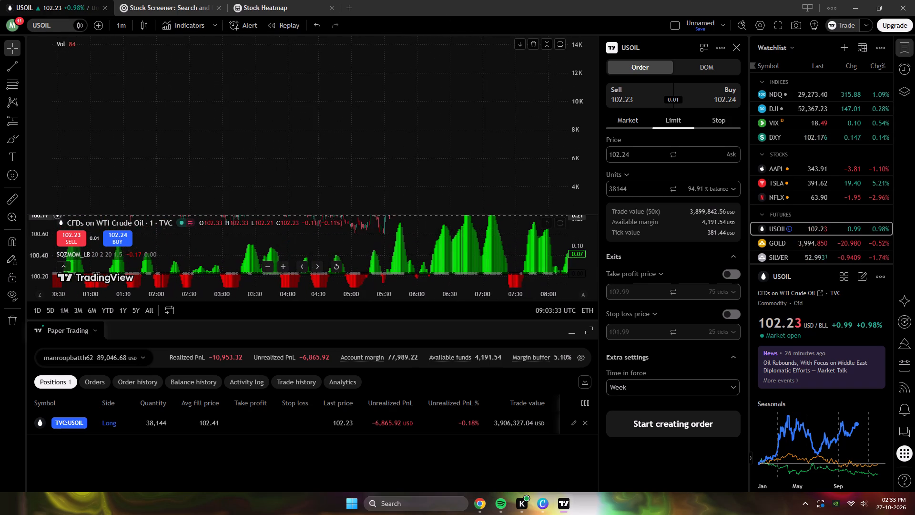
left_click_drag(362, 190, 364, 51)
scroll(363, 121, "down", 8)
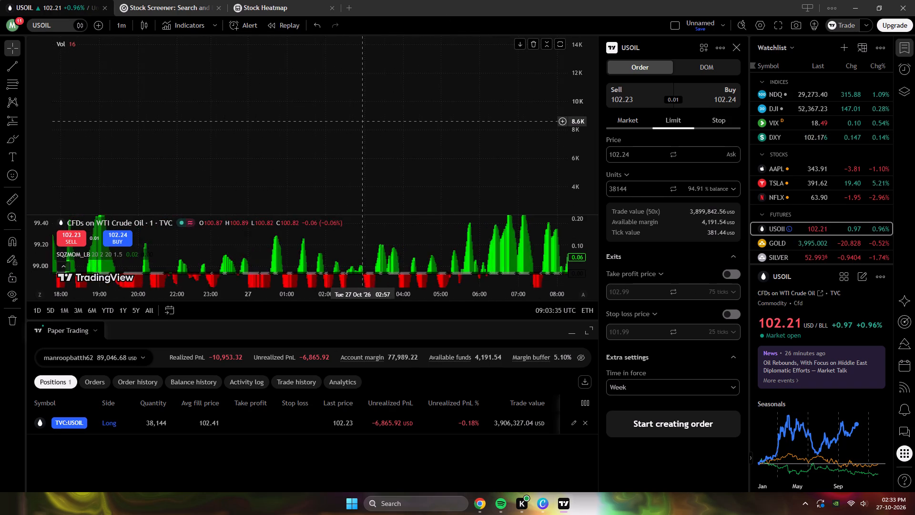
scroll(363, 121, "down", 20)
scroll(363, 121, "down", 2)
left_click_drag(394, 205, 403, 63)
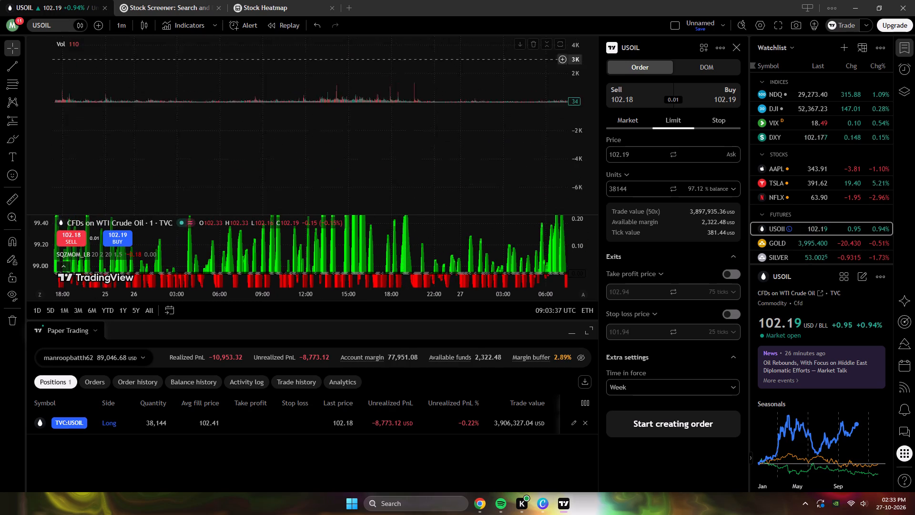
Examine the USOIL volume and SQZMOM_LB momentum history at closer and wider time scales.
left_click_drag(403, 63, 402, 113)
scroll(401, 114, "up", 20)
scroll(401, 114, "up", 14)
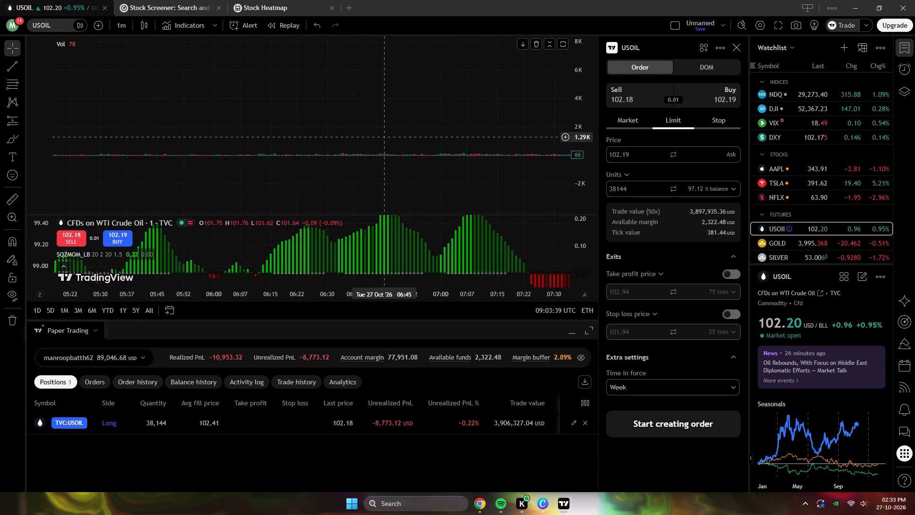
scroll(386, 137, "up", 17)
scroll(386, 137, "up", 7)
scroll(386, 137, "down", 7)
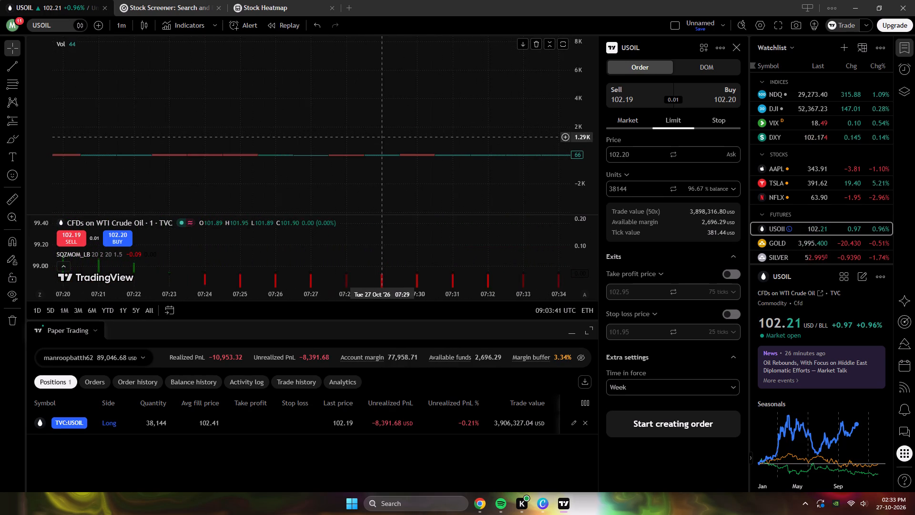
scroll(386, 137, "down", 20)
scroll(386, 137, "down", 11)
left_click_drag(382, 142, 327, 313)
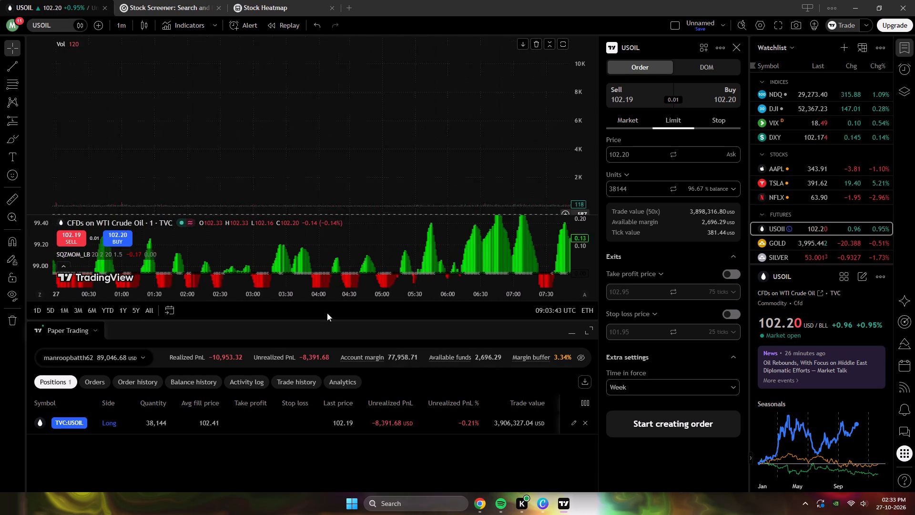
left_click_drag(327, 313, 326, 351)
left_click_drag(394, 124, 403, 239)
scroll(575, 115, "down", 12)
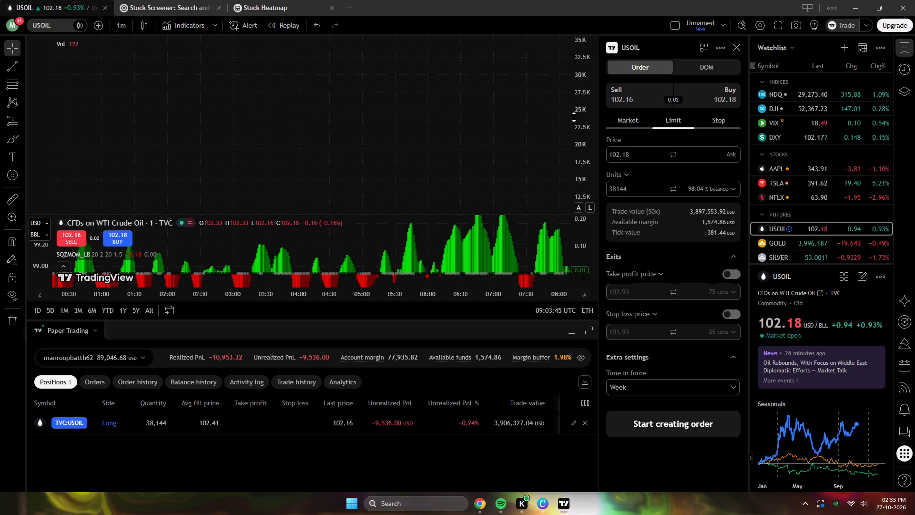
Examine the USOIL volume pane at wider and narrower value ranges.
scroll(574, 117, "down", 20)
scroll(574, 117, "down", 20)
scroll(574, 117, "down", 5)
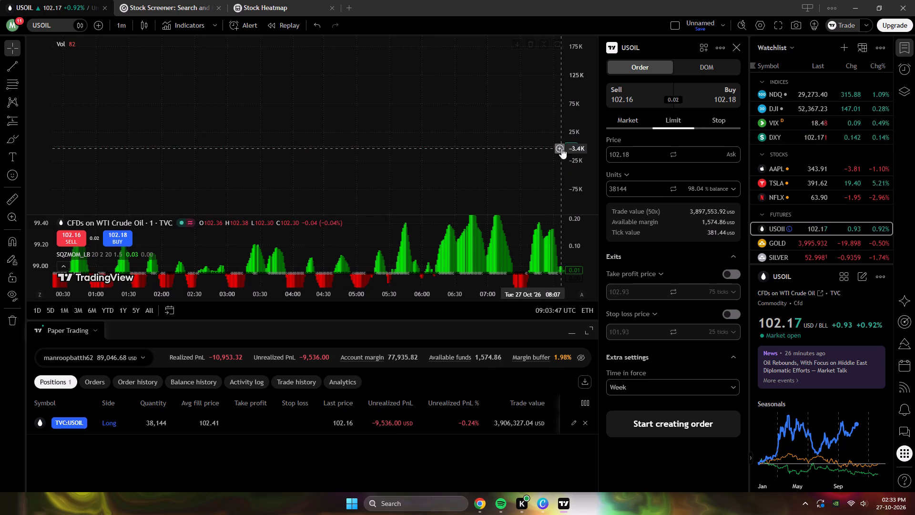
left_click(568, 147)
scroll(570, 146, "up", 16)
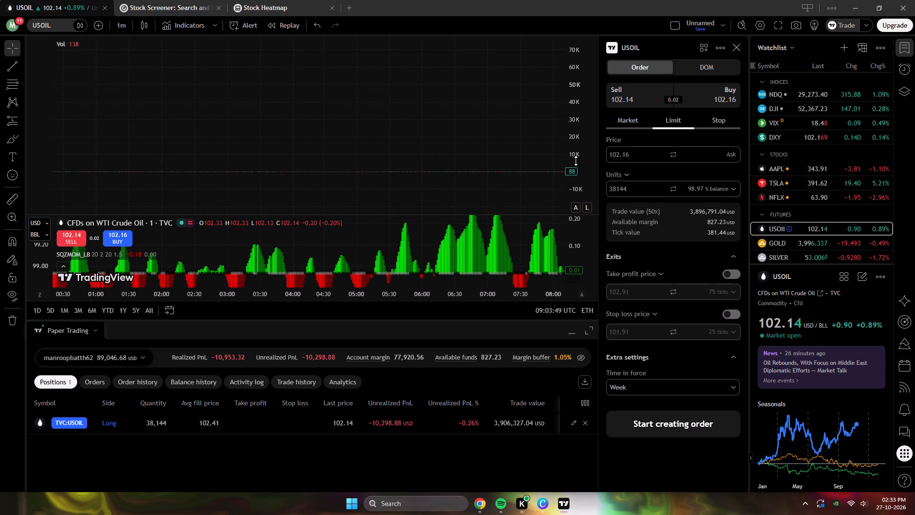
left_click_drag(574, 193, 521, 84)
left_click_drag(578, 200, 553, 21)
left_click_drag(564, 140, 564, 121)
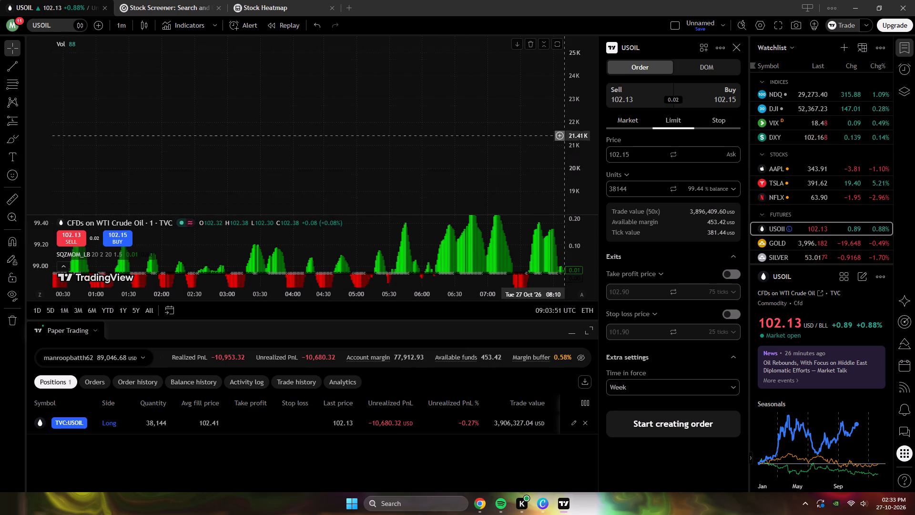
left_click_drag(564, 121, 576, 0)
left_click_drag(572, 168, 569, 44)
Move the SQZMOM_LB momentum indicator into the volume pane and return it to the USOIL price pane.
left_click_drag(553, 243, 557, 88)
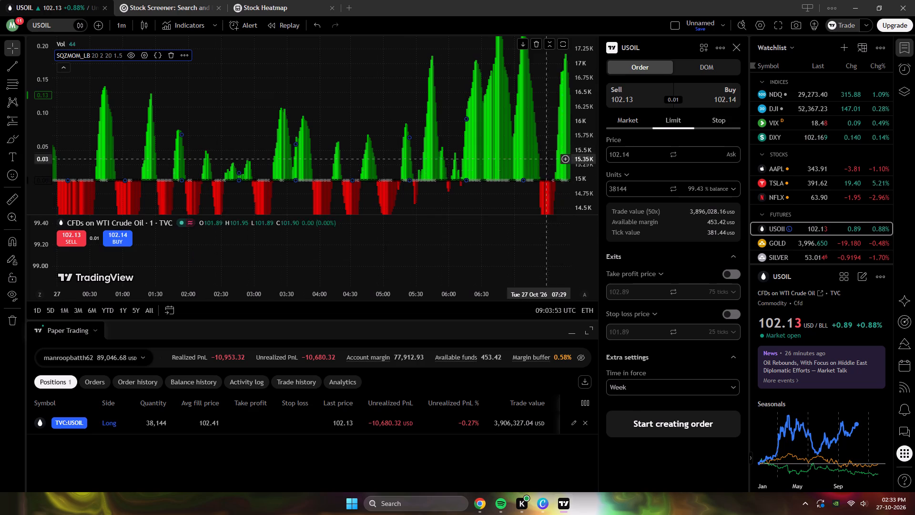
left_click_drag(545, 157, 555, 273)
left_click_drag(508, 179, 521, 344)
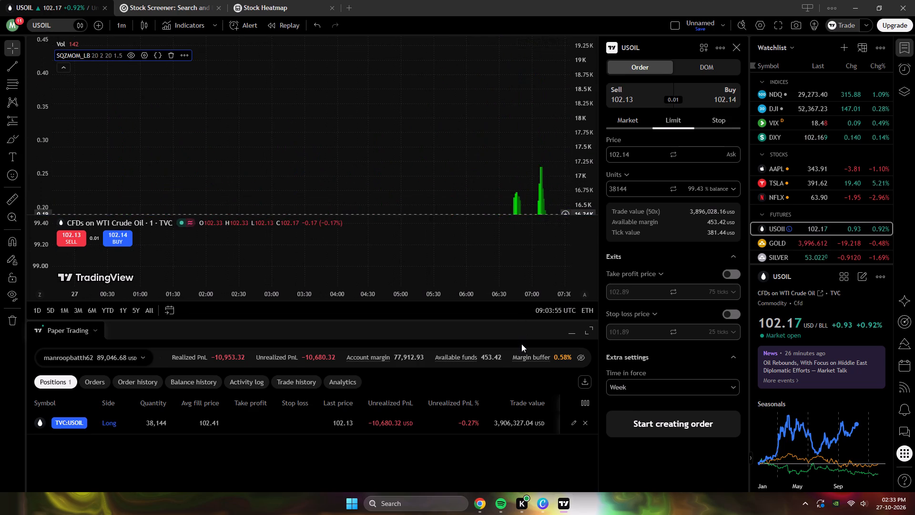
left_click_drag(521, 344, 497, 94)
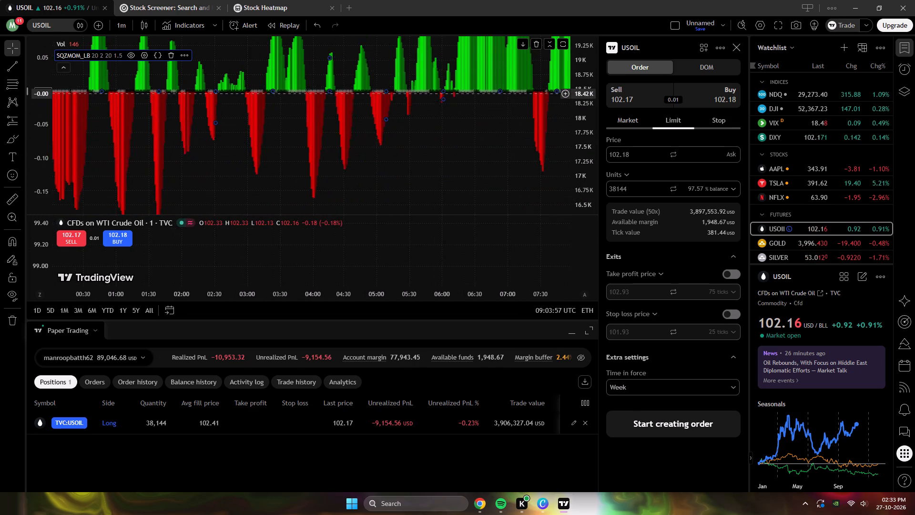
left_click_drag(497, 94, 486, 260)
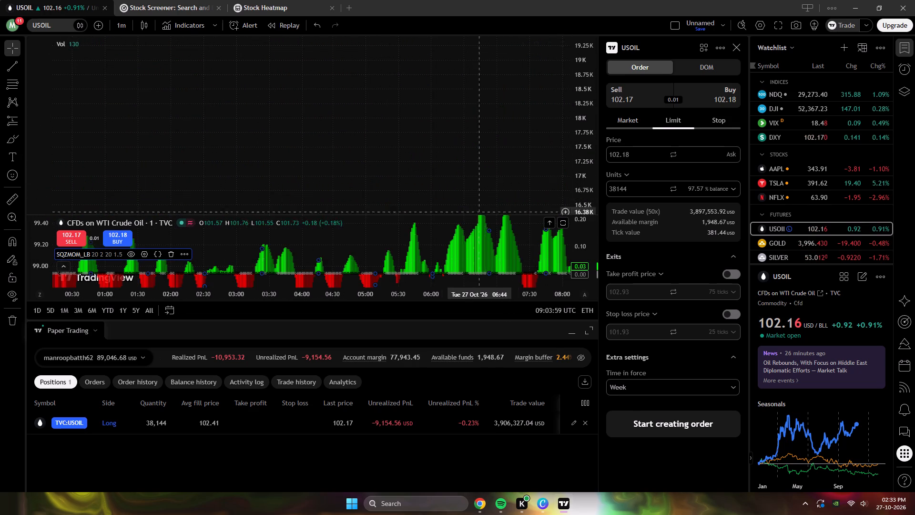
Examine several days of one-minute USOIL momentum and volume history at different volume scales.
scroll(473, 151, "down", 18)
scroll(472, 128, "down", 7)
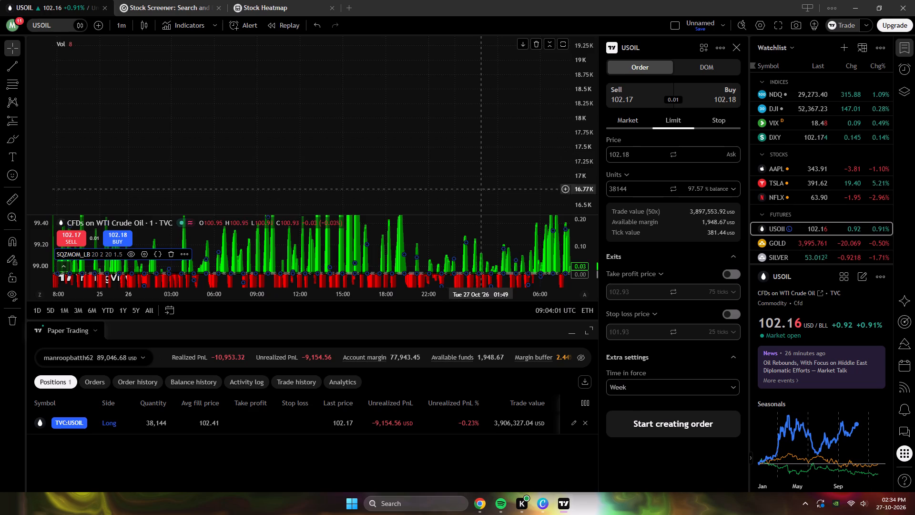
left_click(505, 248)
left_click(503, 248)
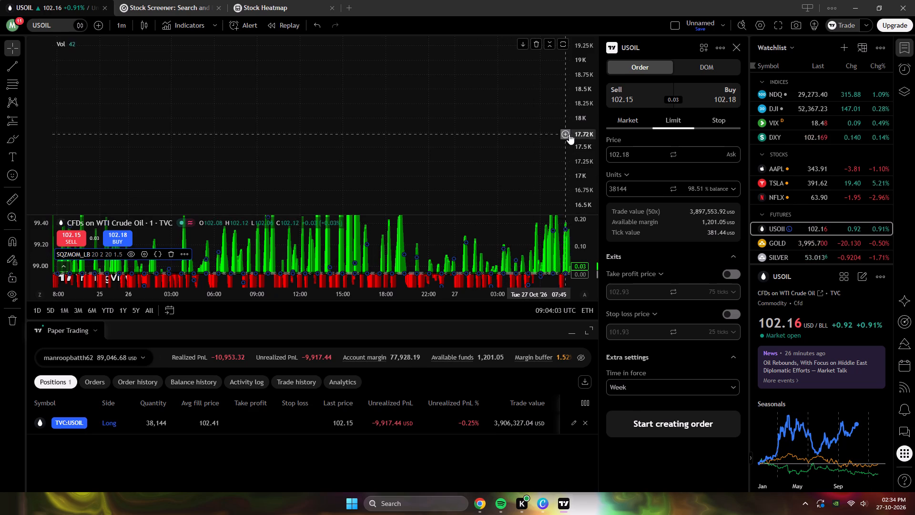
scroll(583, 135, "down", 20)
scroll(583, 135, "down", 20)
scroll(583, 135, "down", 8)
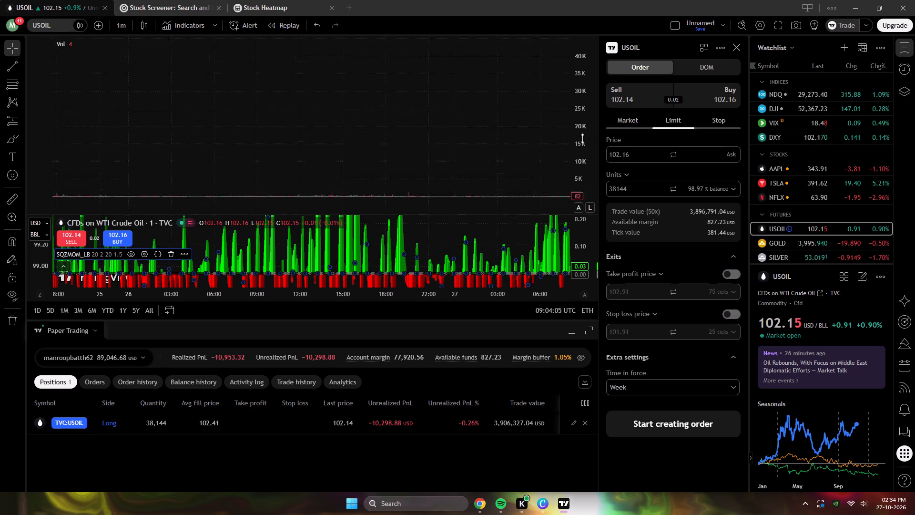
scroll(582, 138, "down", 1)
left_click(576, 178)
left_click_drag(576, 172, 574, 130)
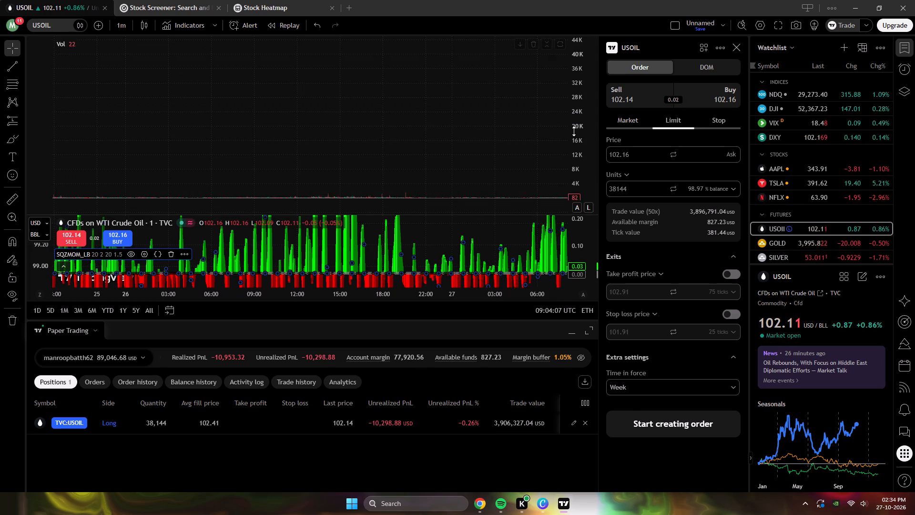
left_click_drag(552, 158, 523, 37)
scroll(568, 95, "up", 19)
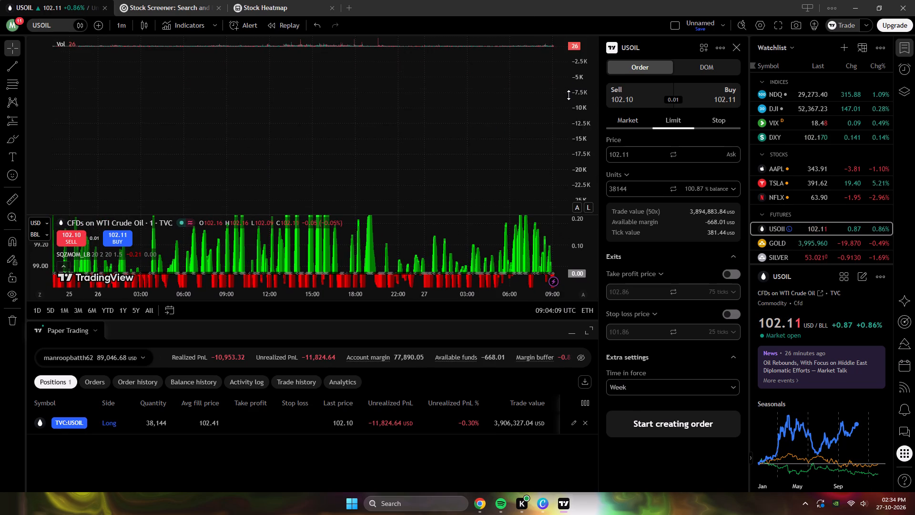
scroll(569, 95, "up", 20)
scroll(569, 95, "up", 20)
scroll(569, 95, "up", 8)
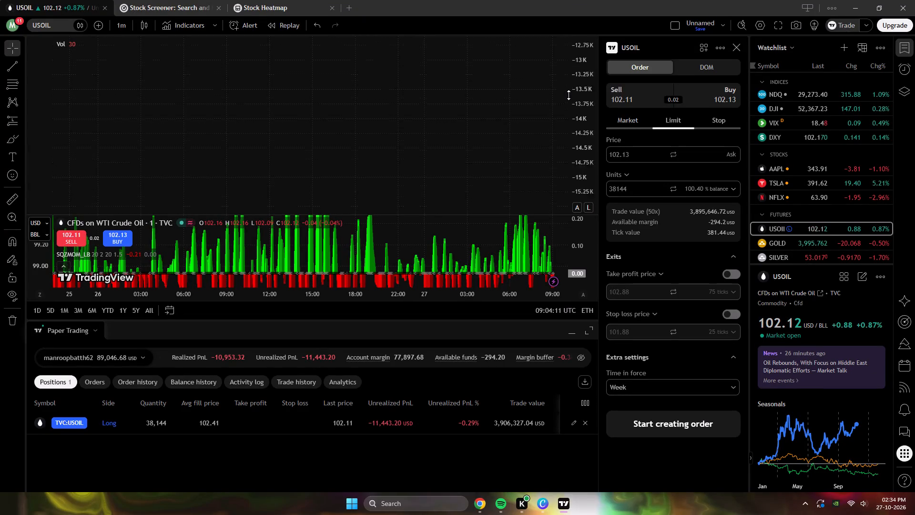
scroll(569, 95, "up", 20)
scroll(569, 95, "up", 20)
scroll(569, 95, "up", 8)
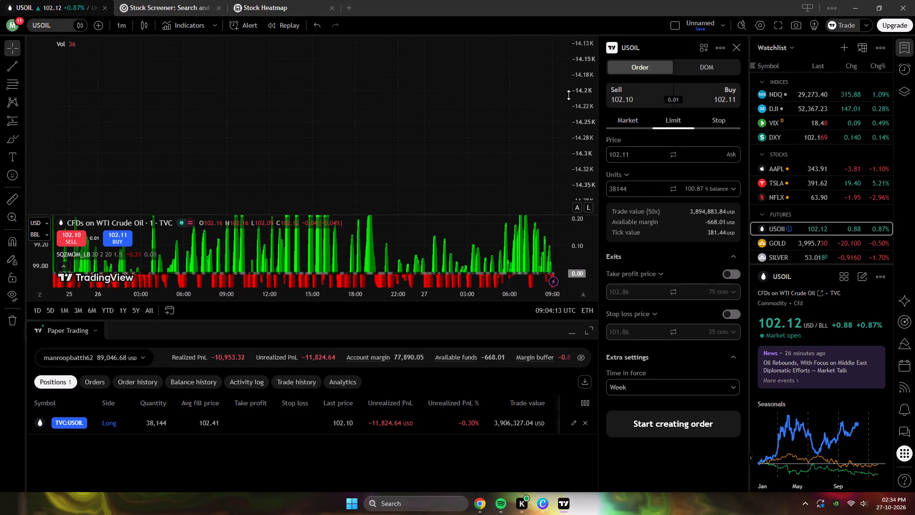
scroll(569, 95, "up", 10)
Examine the USOIL one-minute volume bars at a closer scale, from the overnight session to the latest bar.
left_click_drag(569, 95, 626, 229)
left_click_drag(578, 83, 573, 242)
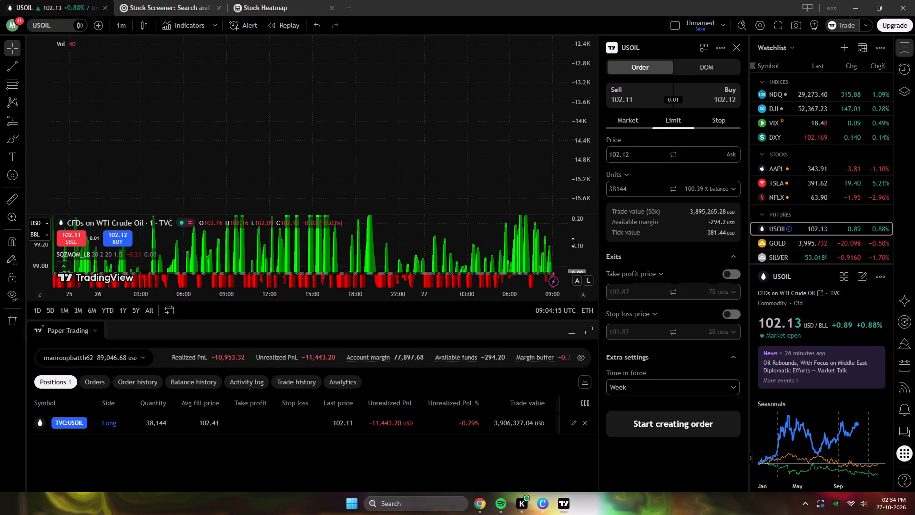
left_click_drag(573, 242, 574, 248)
left_click_drag(563, 93, 562, 278)
left_click_drag(568, 72, 576, 247)
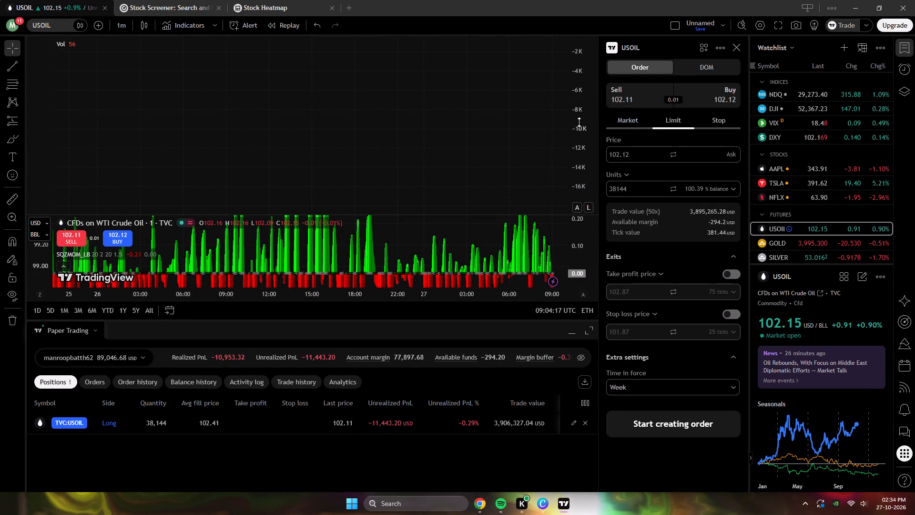
left_click_drag(548, 79, 551, 192)
scroll(563, 125, "up", 11)
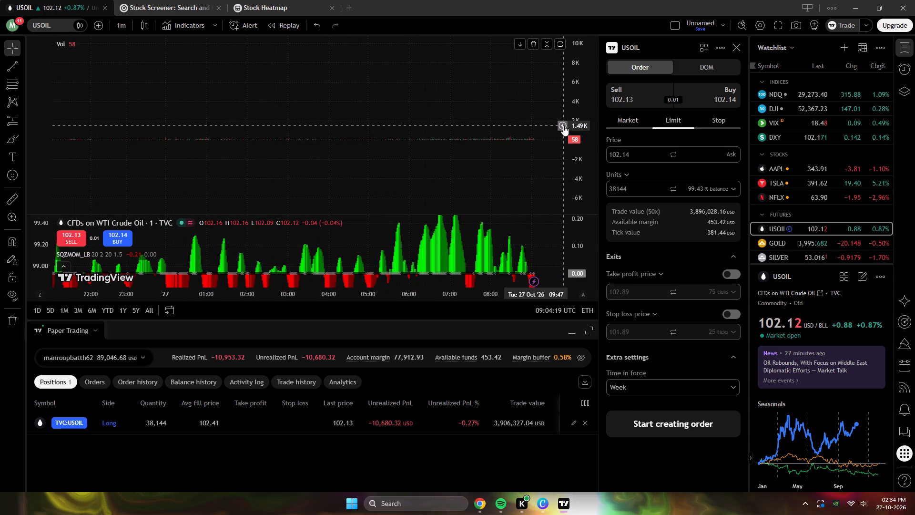
scroll(575, 139, "up", 20)
scroll(575, 139, "up", 6)
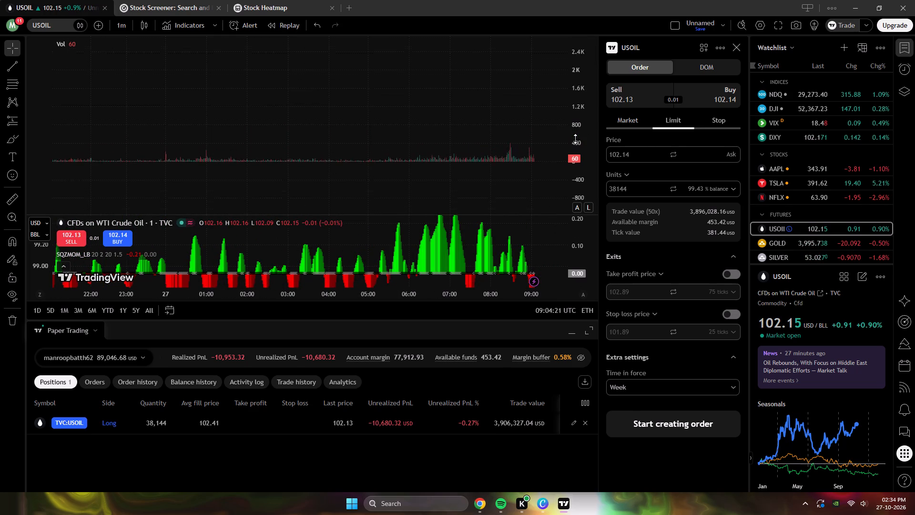
scroll(575, 139, "up", 8)
left_click_drag(543, 180, 542, 166)
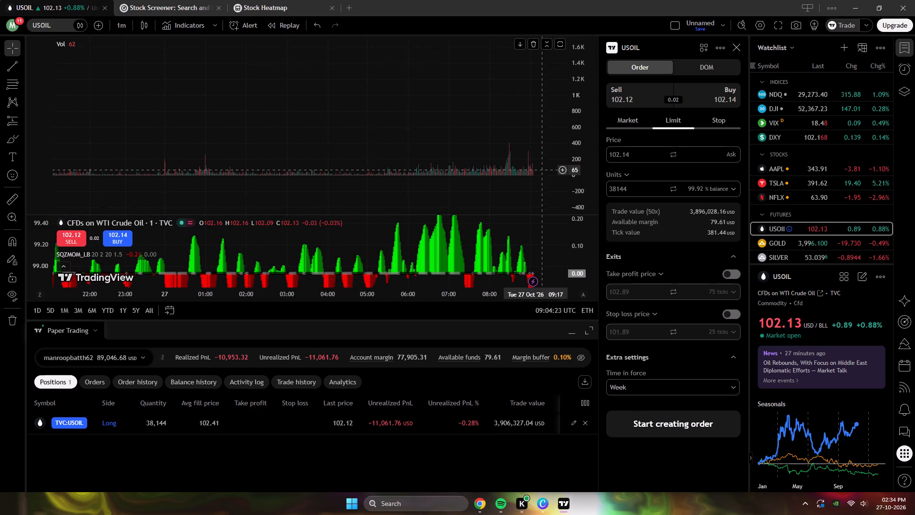
left_click_drag(542, 166, 541, 116)
scroll(568, 106, "up", 13)
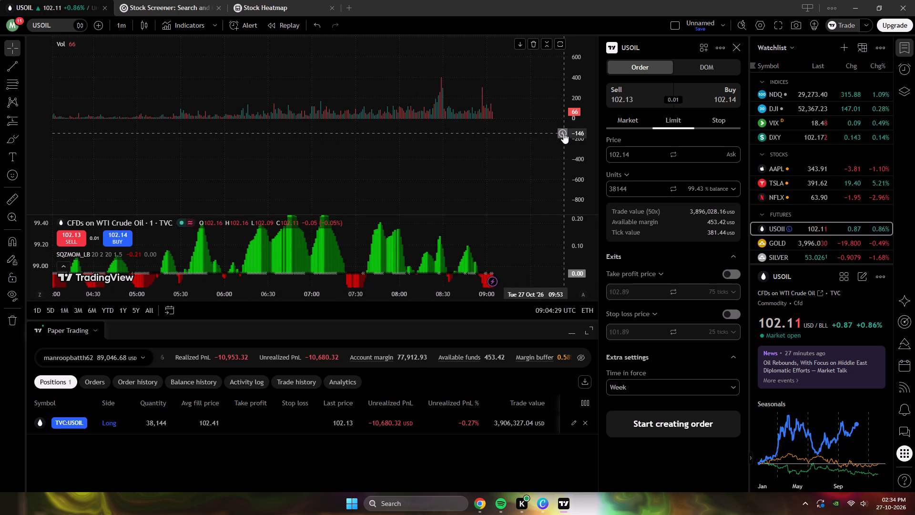
scroll(577, 120, "up", 15)
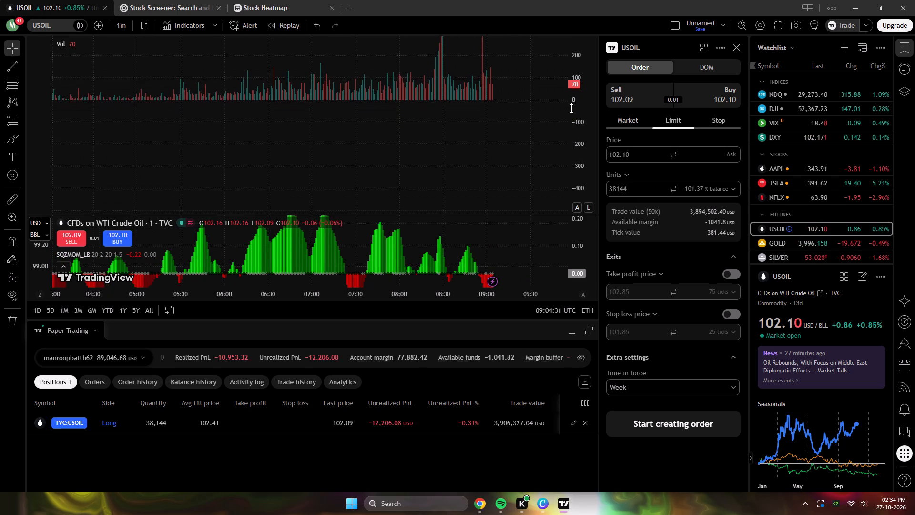
scroll(571, 108, "up", 5)
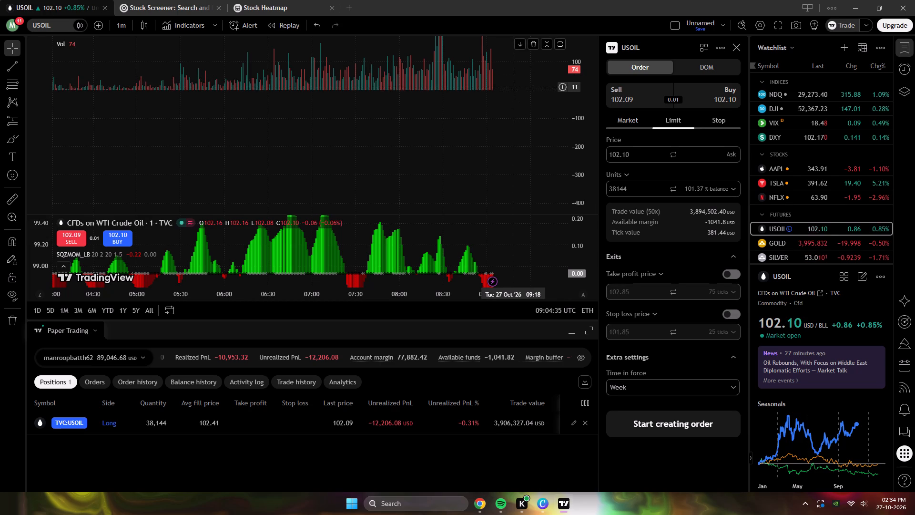
Examine the most recent USOIL one-minute volume bars and momentum around 09:00 at a close time scale.
left_click_drag(512, 87, 506, 165)
scroll(559, 130, "up", 10)
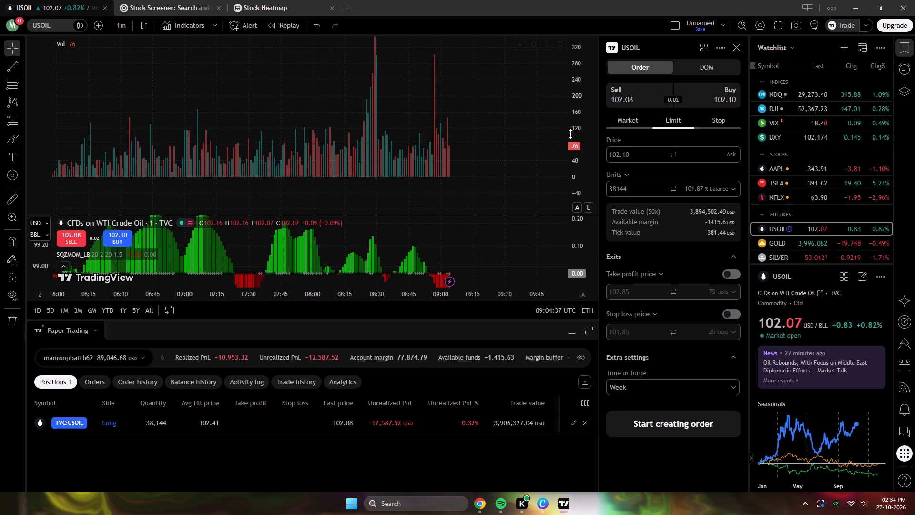
scroll(570, 134, "up", 20)
scroll(570, 134, "up", 11)
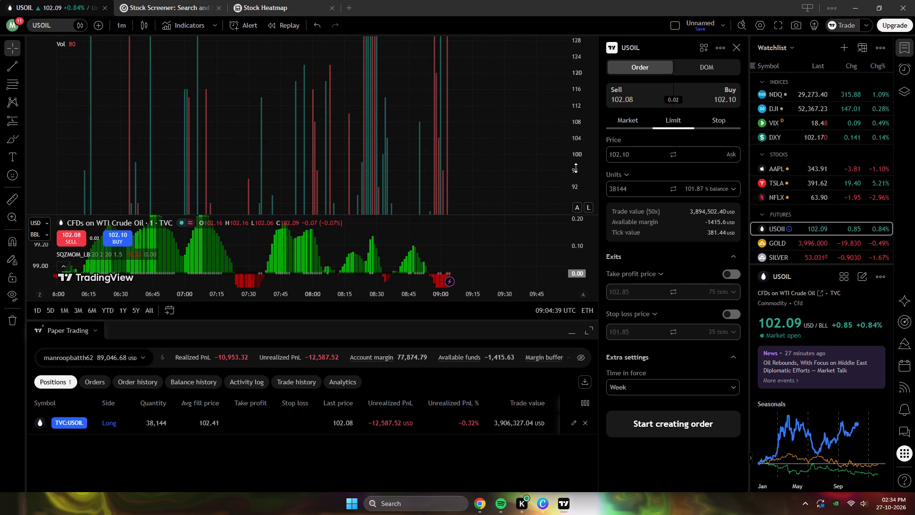
scroll(576, 169, "down", 11)
scroll(534, 186, "up", 4)
scroll(468, 160, "up", 5)
scroll(452, 158, "down", 1)
scroll(404, 152, "up", 4)
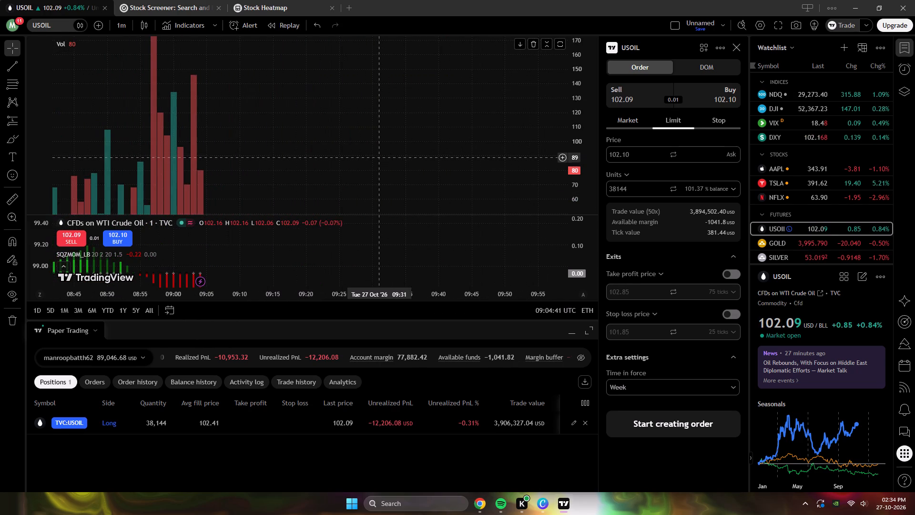
left_click_drag(376, 157, 623, 151)
left_click_drag(543, 168, 384, 102)
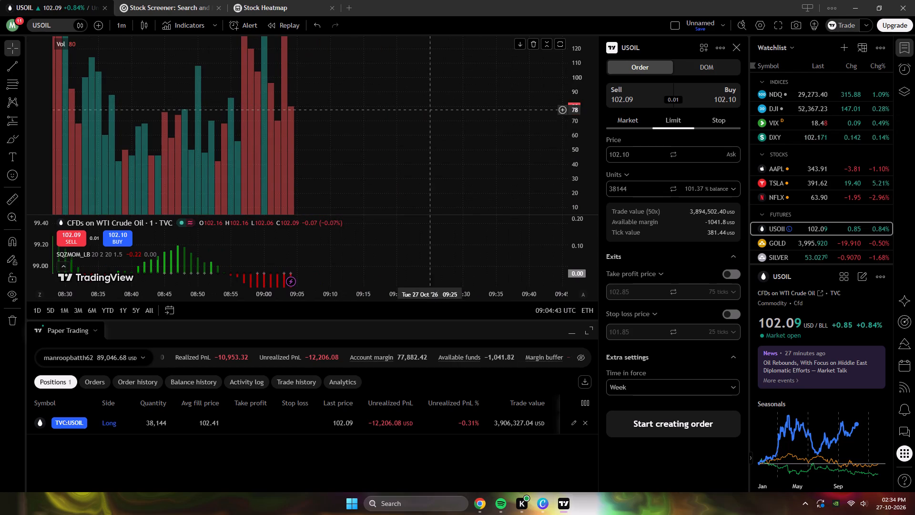
Maximize the paper trading account view over the chart.
left_click(575, 109)
left_click(571, 317)
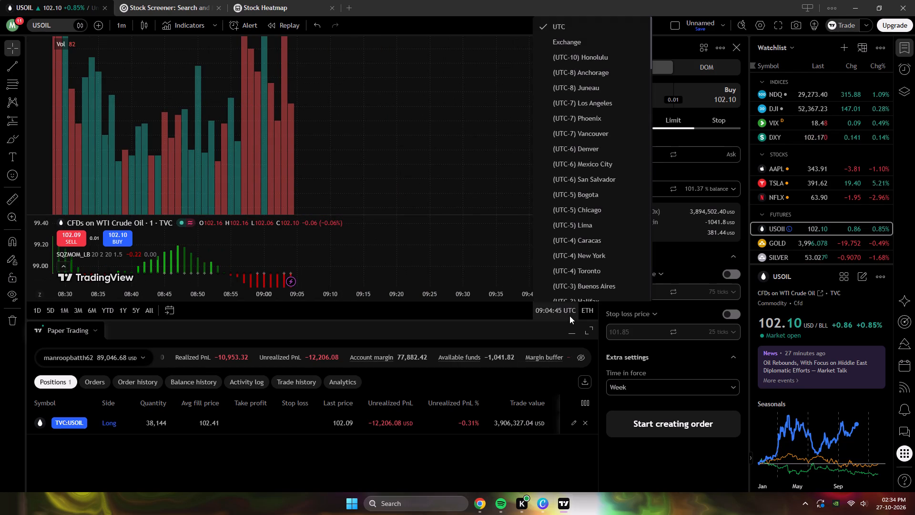
left_click(583, 325)
left_click(74, 0)
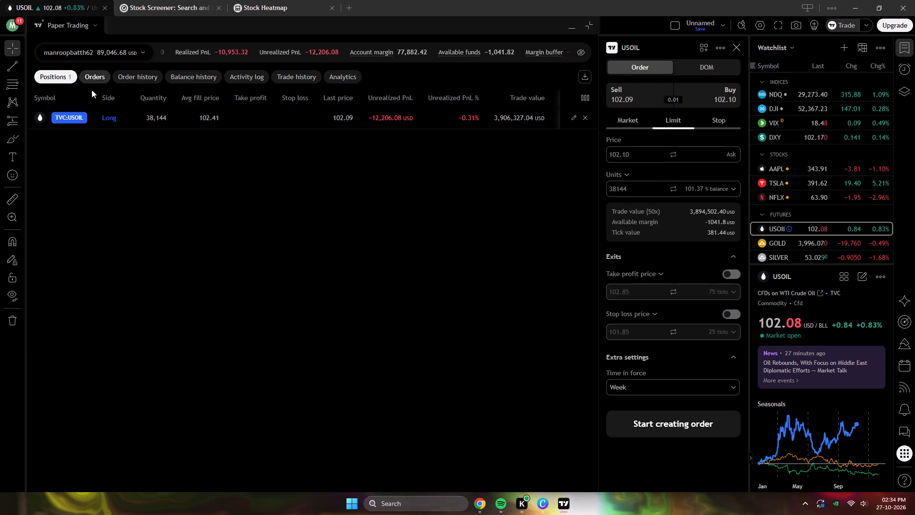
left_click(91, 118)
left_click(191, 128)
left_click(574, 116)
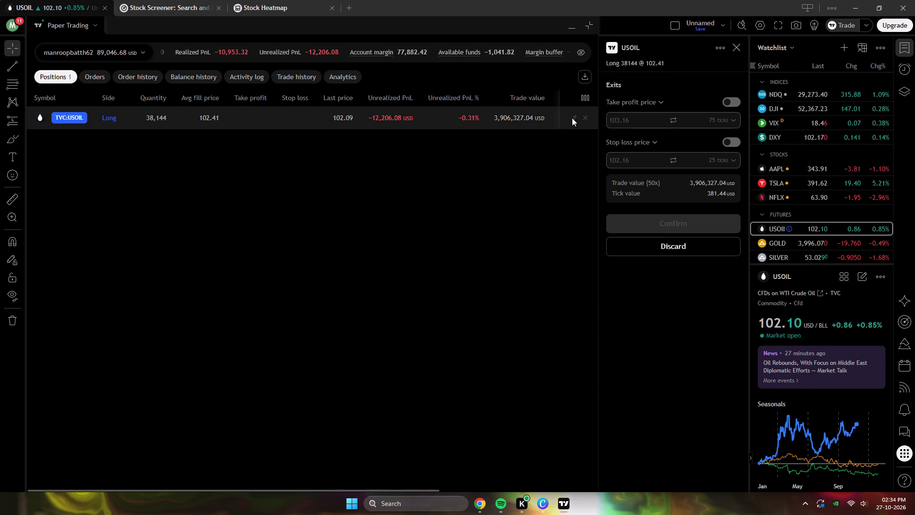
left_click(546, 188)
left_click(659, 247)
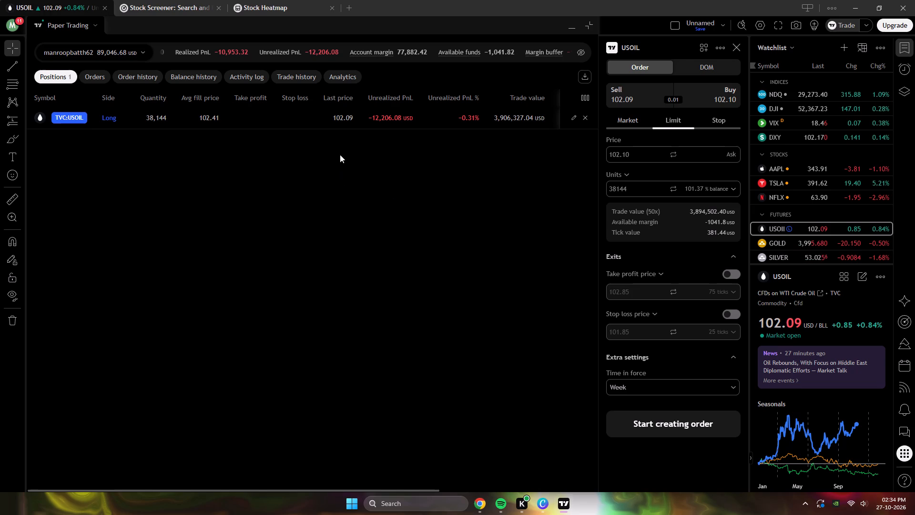
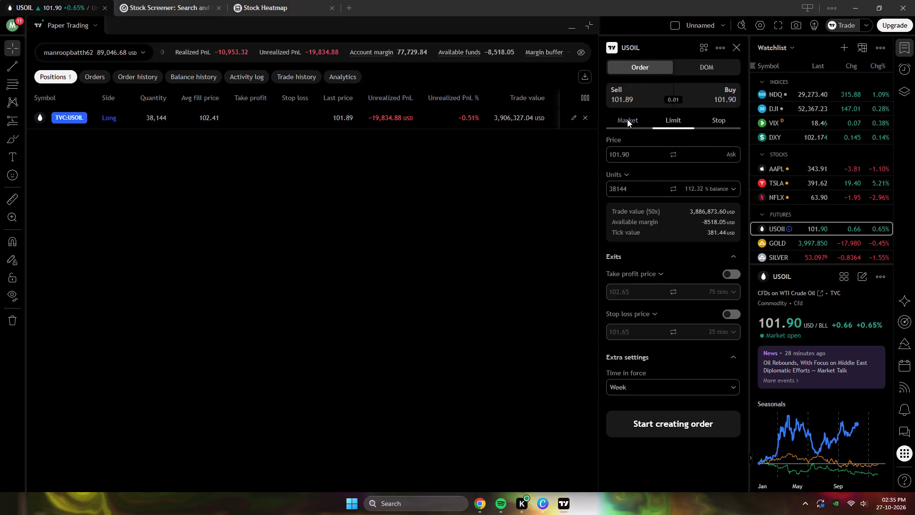
Restore the paper trading account view to its smaller size so the USOIL chart shows above it.
left_click(587, 185)
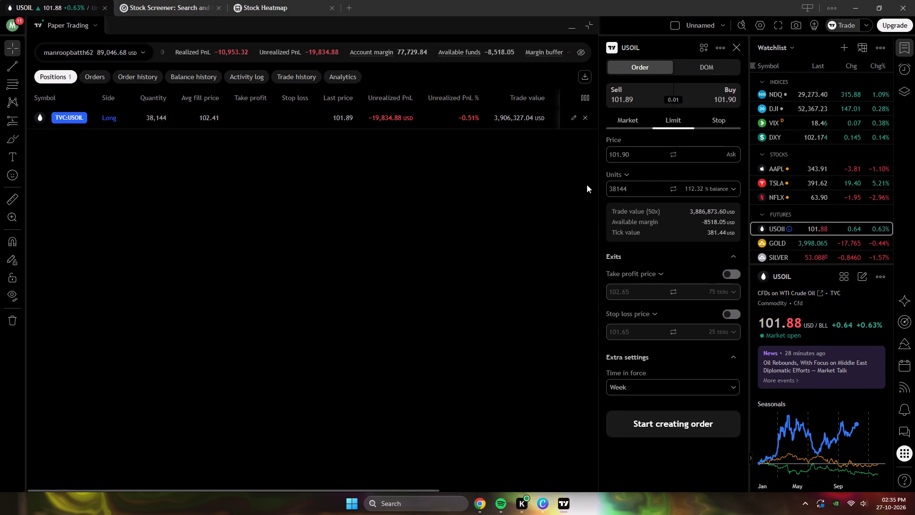
left_click(819, 225)
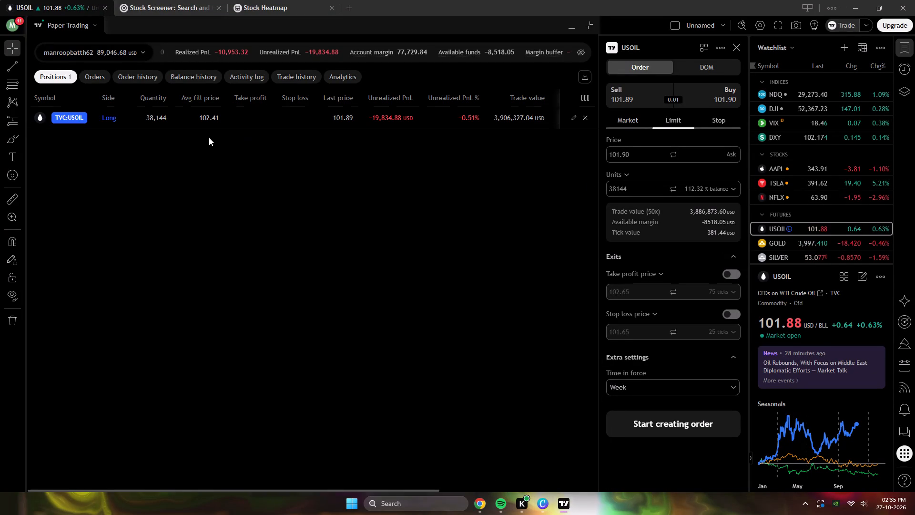
scroll(212, 127, "up", 3)
left_click(139, 0)
left_click(32, 0)
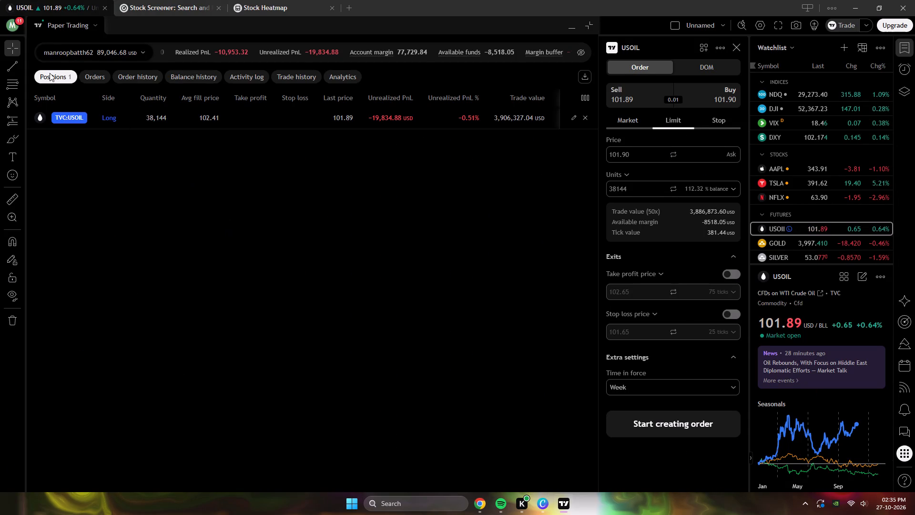
left_click(590, 21)
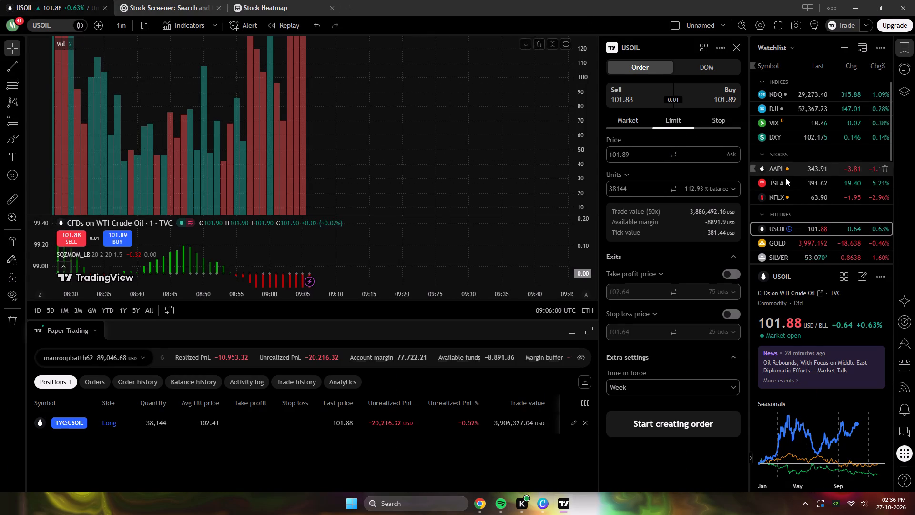
Open the one-minute NFLX chart and examine its price, volume and squeeze momentum through the 26 October session.
left_click(785, 177)
left_click(790, 196)
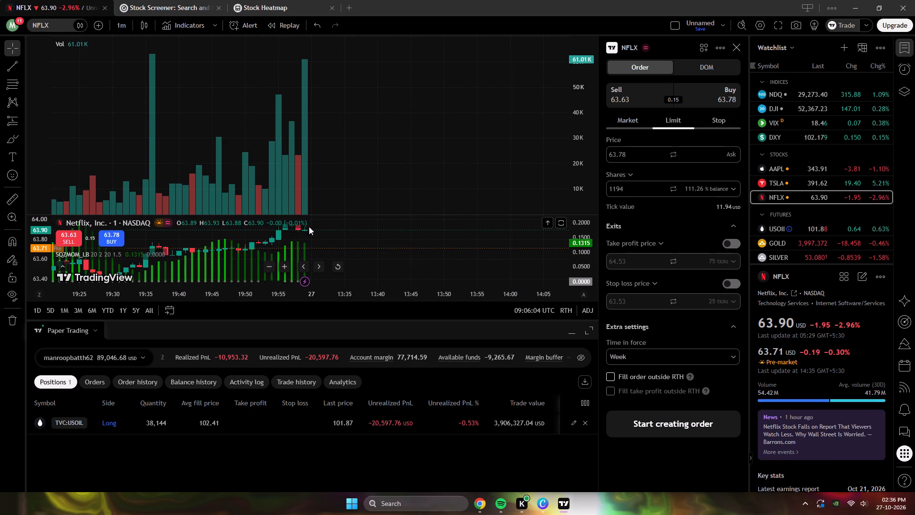
left_click_drag(301, 228, 320, 83)
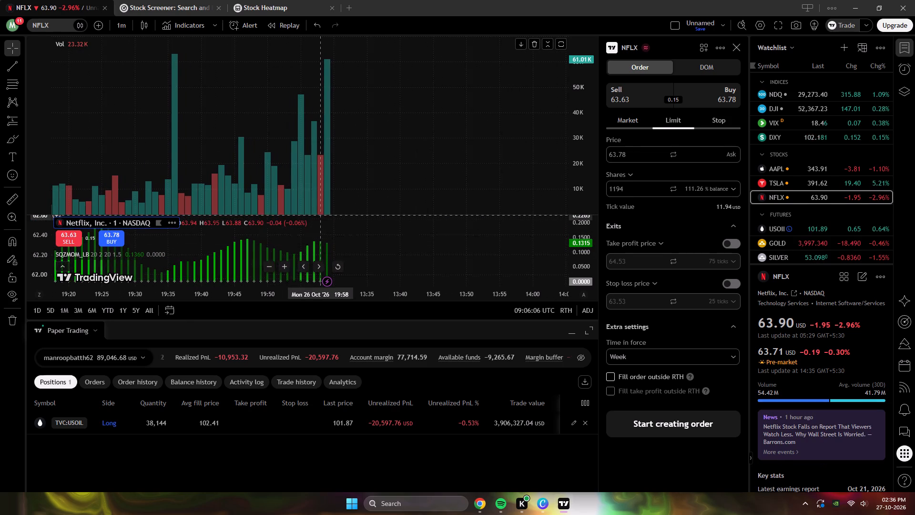
left_click_drag(320, 83, 437, 30)
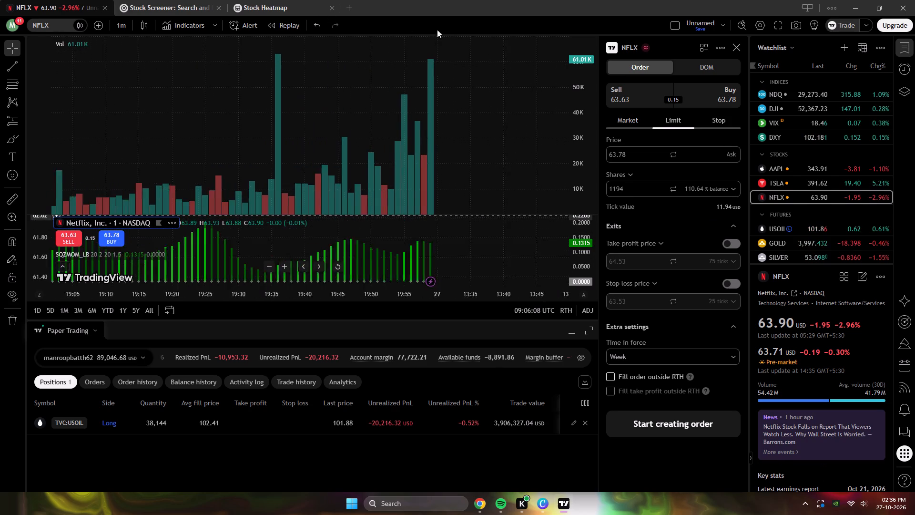
left_click_drag(437, 30, 529, 91)
scroll(529, 91, "down", 3)
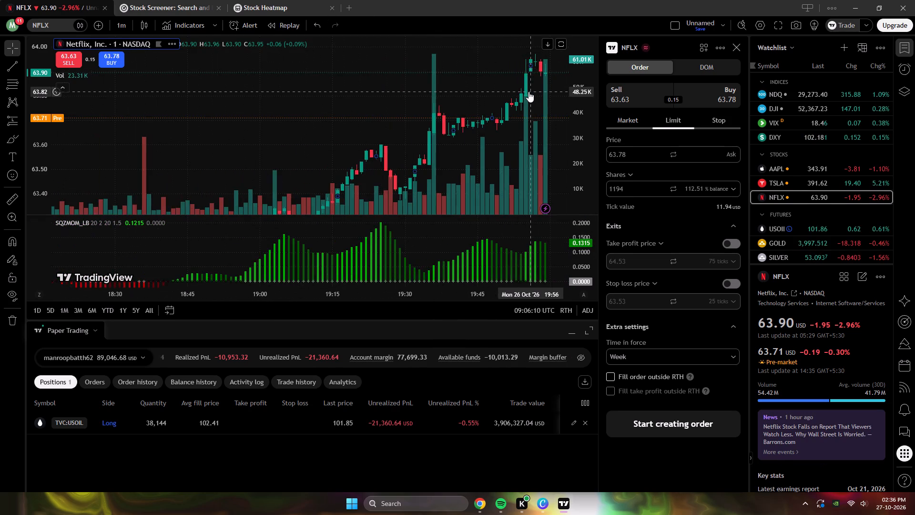
scroll(529, 96, "down", 2)
left_click_drag(504, 110, 312, 67)
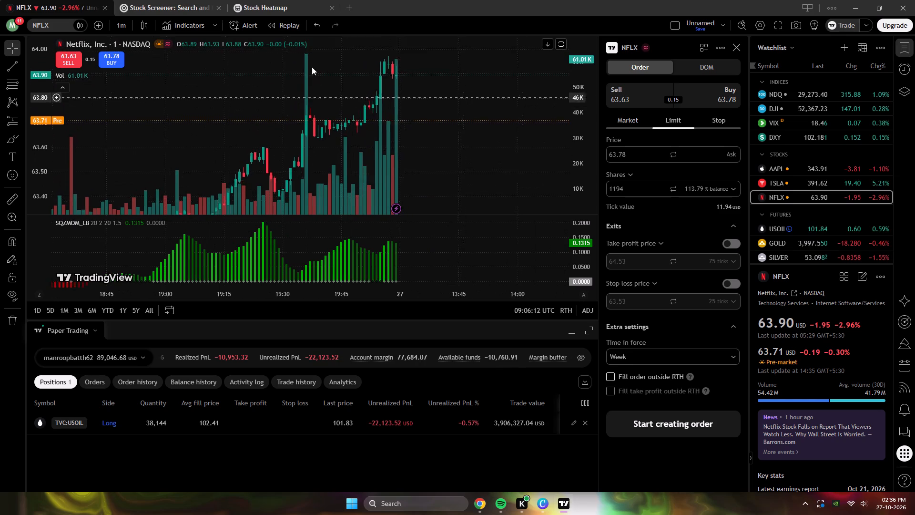
left_click_drag(312, 67, 323, 61)
scroll(378, 110, "down", 9)
left_click_drag(378, 110, 278, 95)
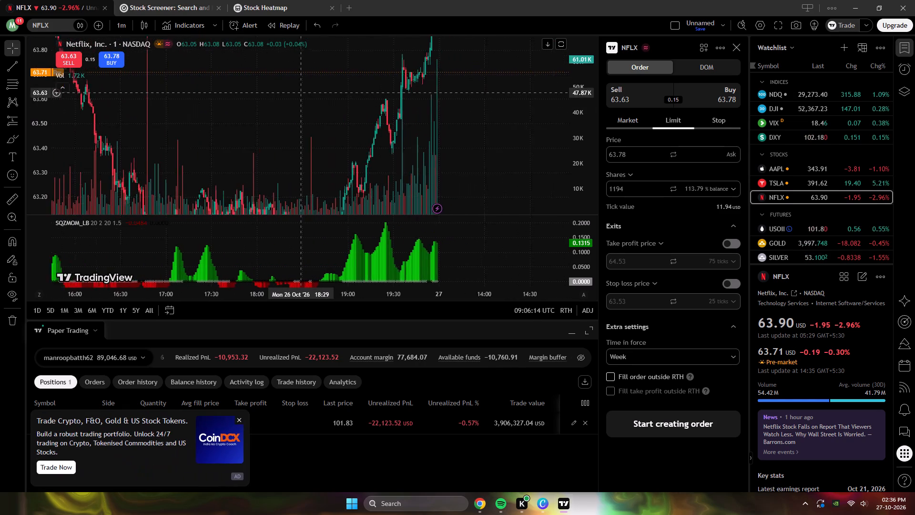
left_click_drag(278, 95, 217, 99)
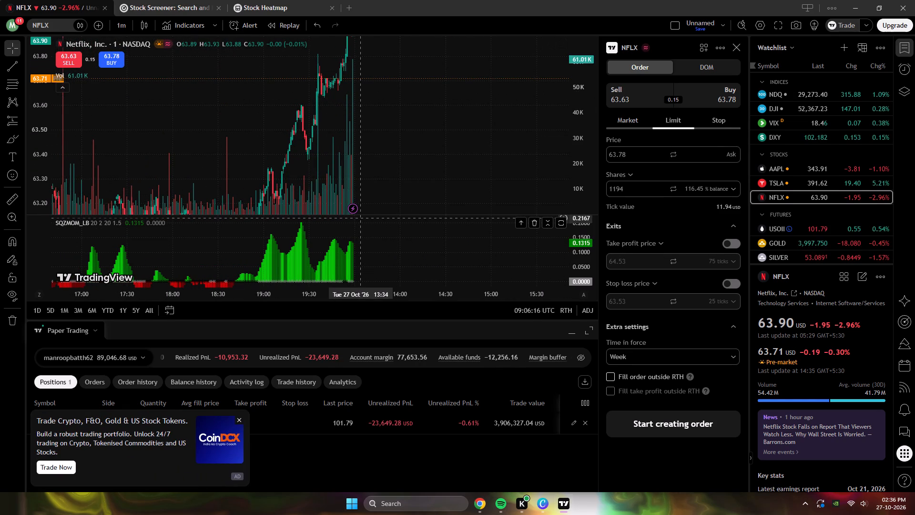
left_click_drag(362, 217, 553, 216)
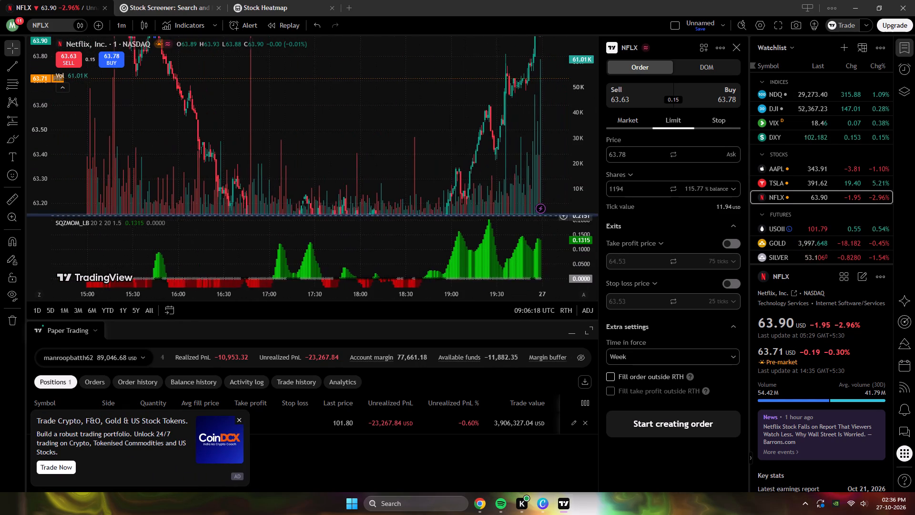
left_click_drag(553, 216, 575, 229)
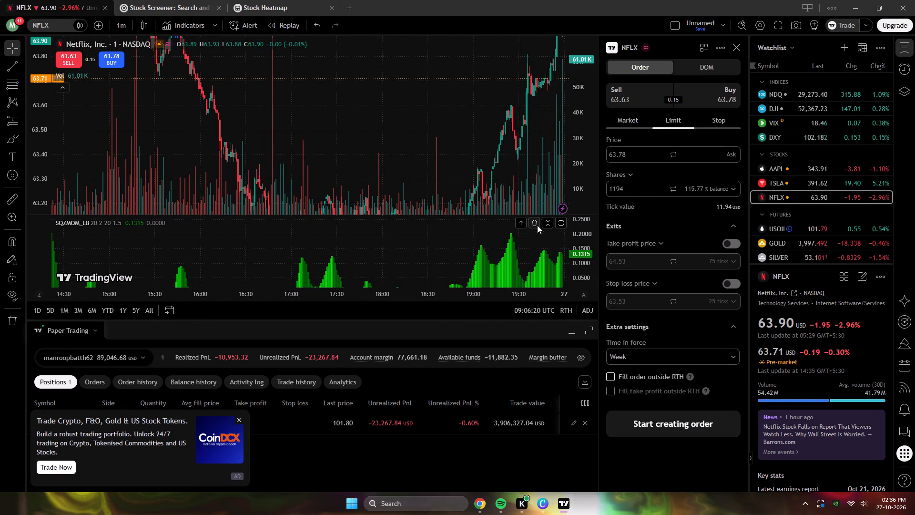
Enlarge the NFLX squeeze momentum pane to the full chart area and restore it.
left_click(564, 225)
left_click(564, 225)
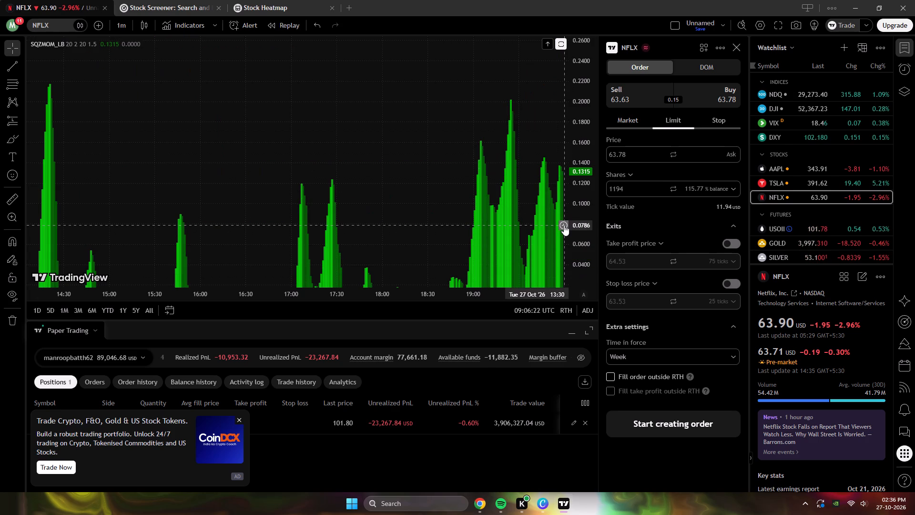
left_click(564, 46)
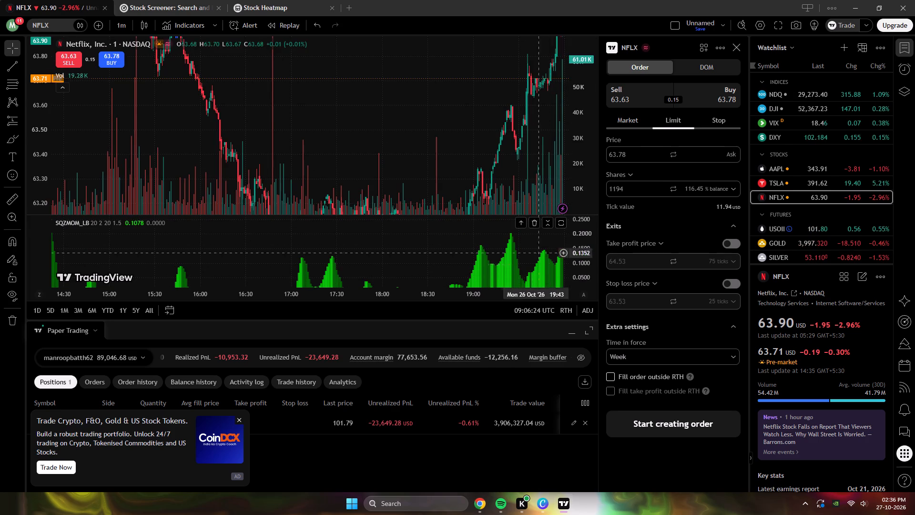
Collapse the SQZMOM_LB indicator pane beneath the NFLX price chart.
left_click(548, 225)
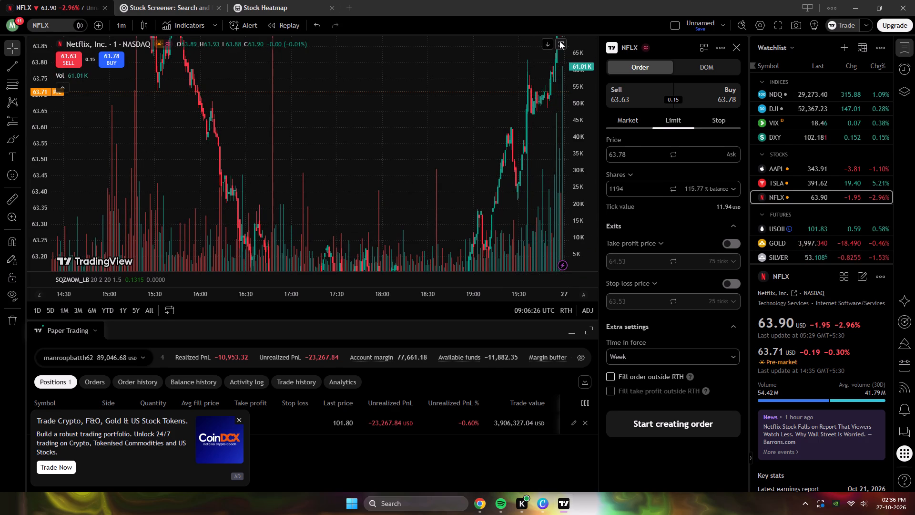
left_click(559, 41)
left_click(561, 47)
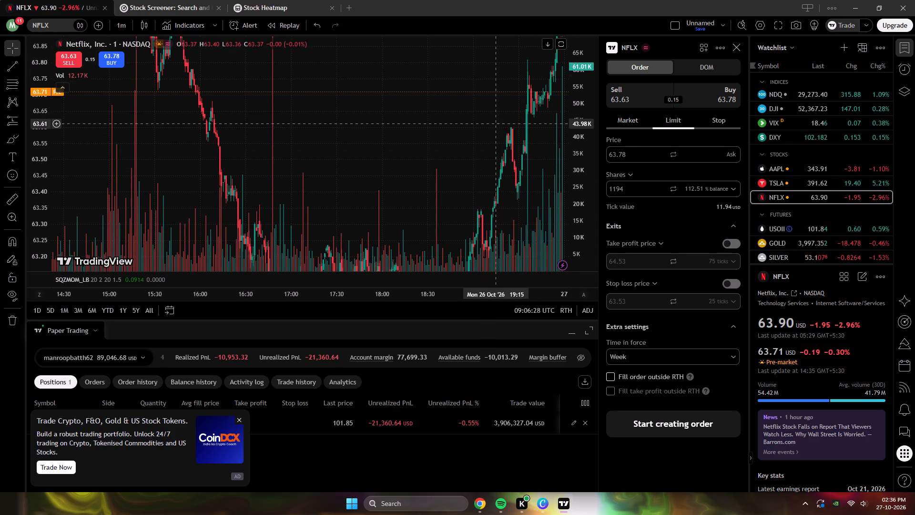
Examine the NFLX one-minute price and volume across the 26 October session at different time scales.
left_click_drag(497, 124, 342, 19)
scroll(343, 98, "down", 4)
scroll(415, 106, "up", 2)
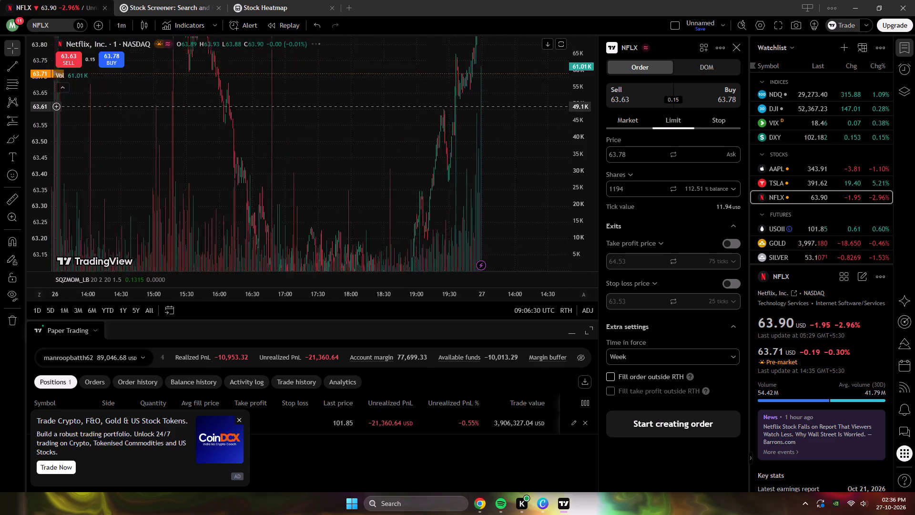
scroll(415, 106, "up", 17)
left_click_drag(369, 120, 193, 172)
Glance at the TSLA one-minute chart and return to the USOIL symbol.
left_click(811, 184)
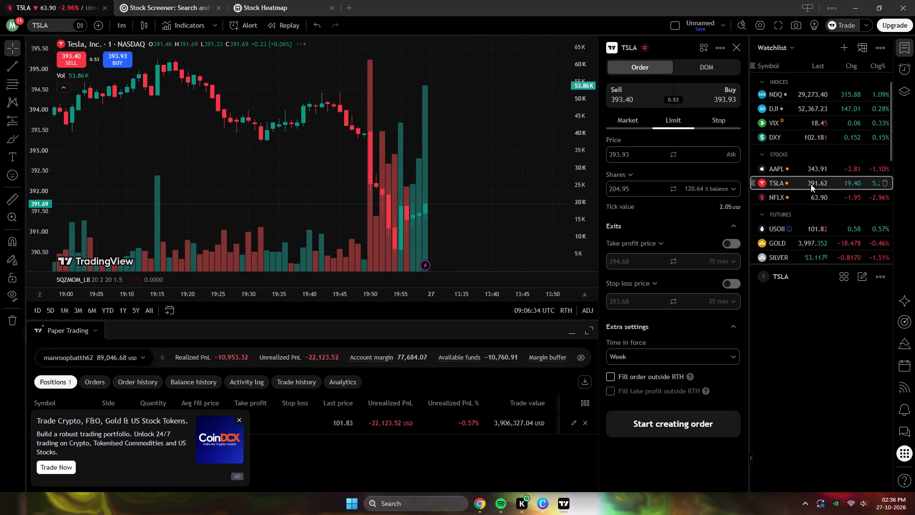
left_click(812, 230)
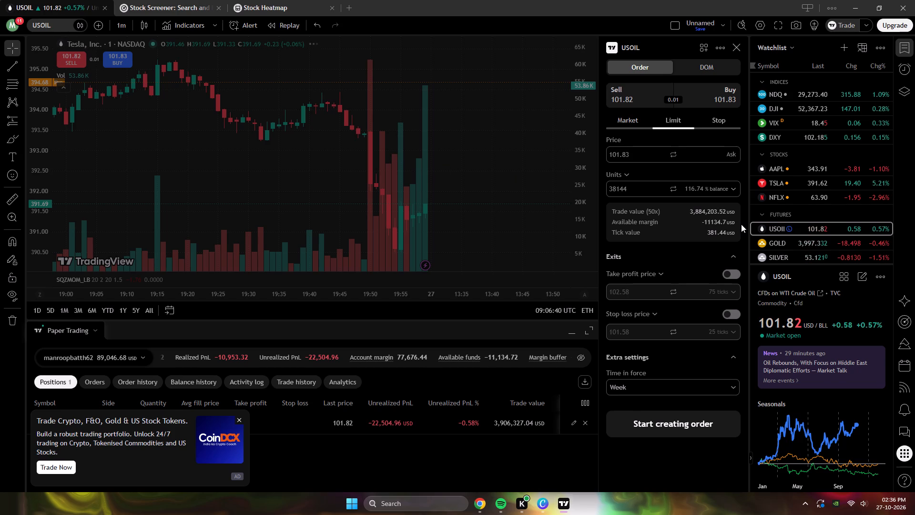
Dismiss the advertisement over the positions table and close the ad-free upgrade offer.
left_click(236, 418)
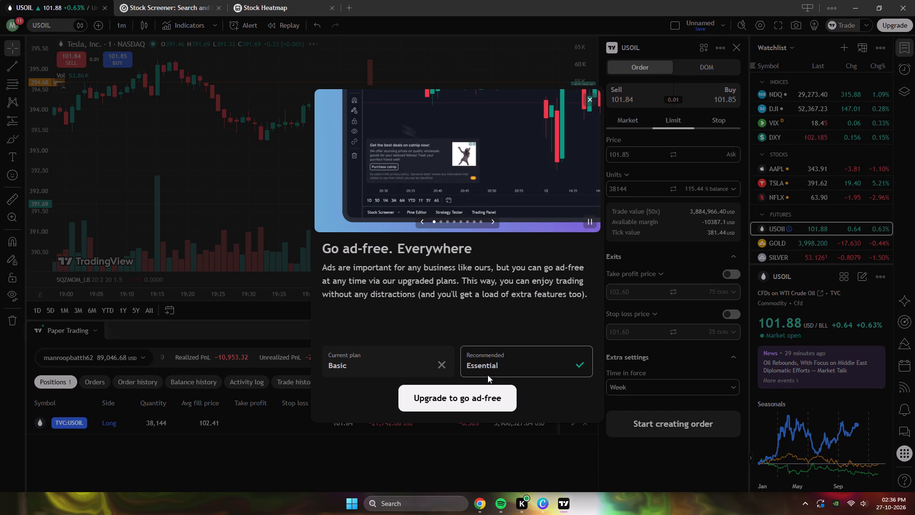
left_click(594, 98)
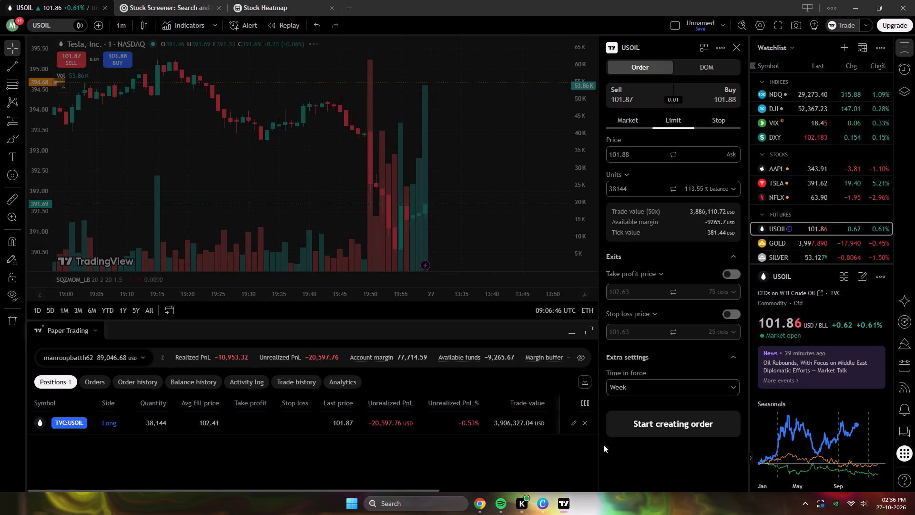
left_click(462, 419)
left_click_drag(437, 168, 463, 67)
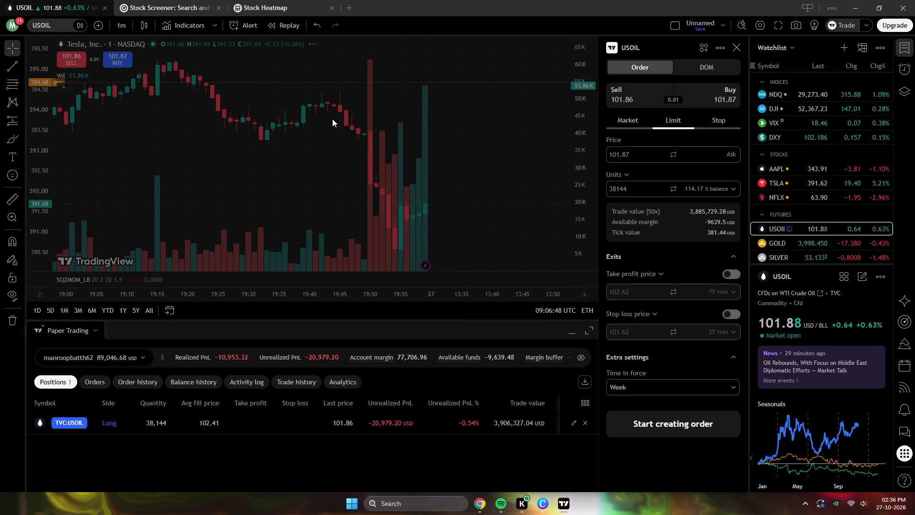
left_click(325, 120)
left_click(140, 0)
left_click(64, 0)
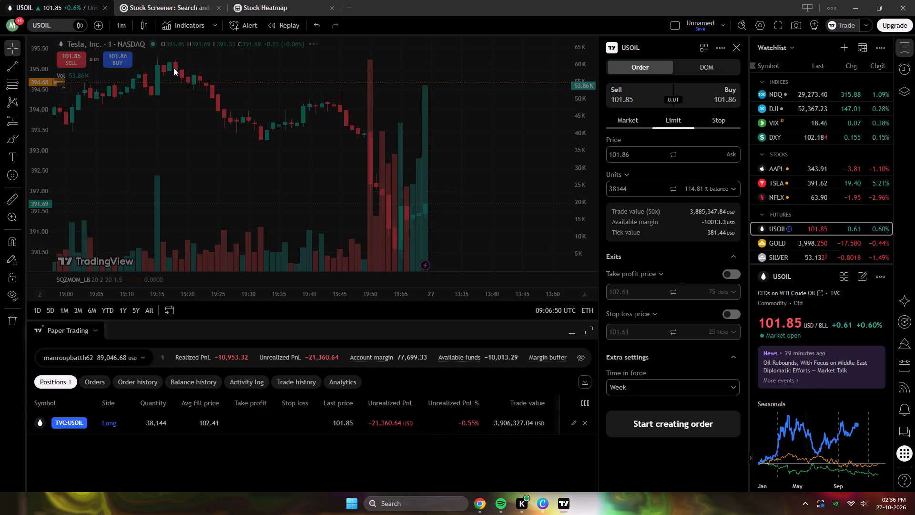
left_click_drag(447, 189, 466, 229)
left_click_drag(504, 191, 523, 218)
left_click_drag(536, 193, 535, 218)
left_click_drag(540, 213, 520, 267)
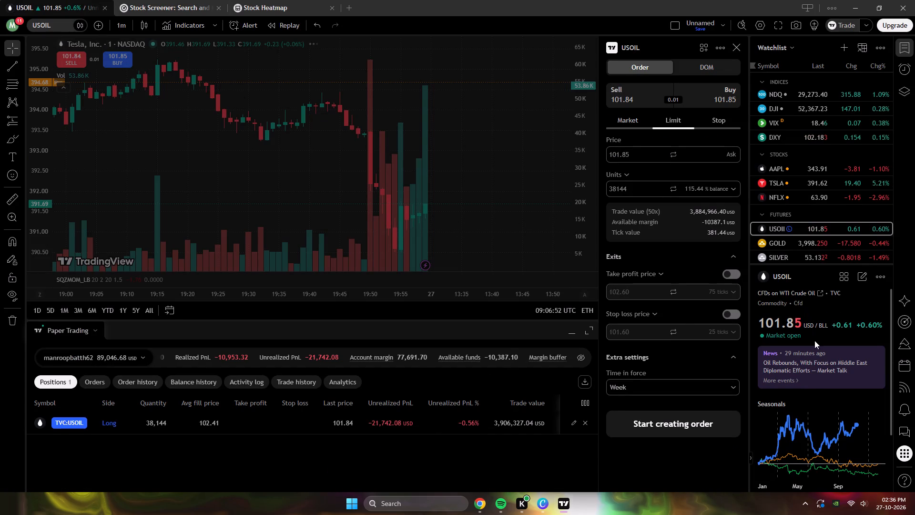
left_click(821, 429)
Switch the chart to GOLD and back to USOIL.
left_click(811, 240)
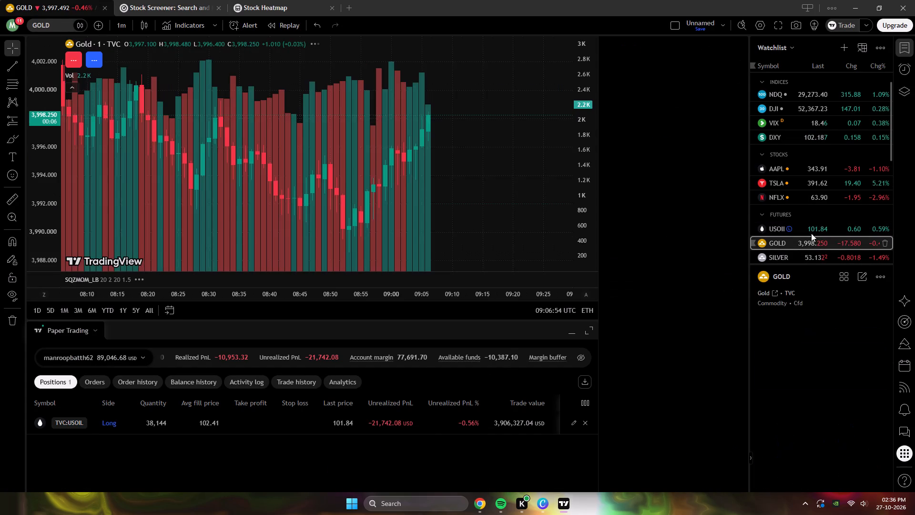
left_click(811, 230)
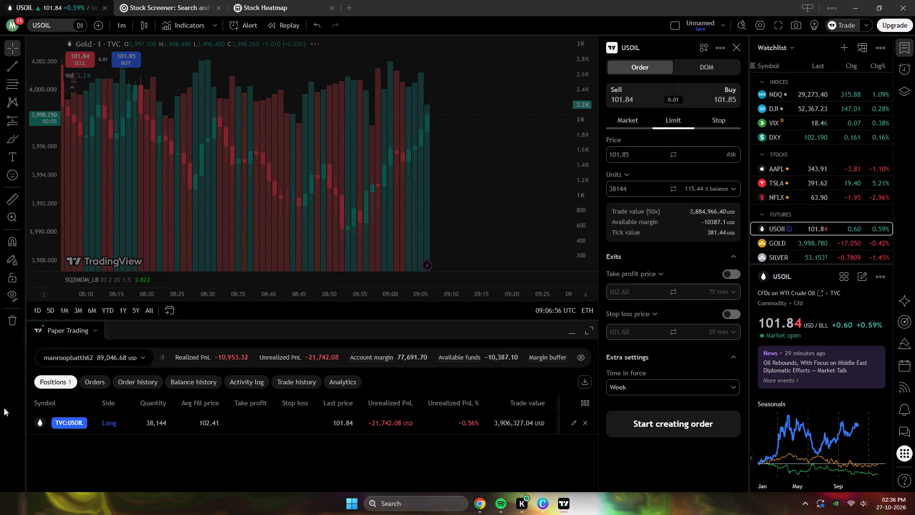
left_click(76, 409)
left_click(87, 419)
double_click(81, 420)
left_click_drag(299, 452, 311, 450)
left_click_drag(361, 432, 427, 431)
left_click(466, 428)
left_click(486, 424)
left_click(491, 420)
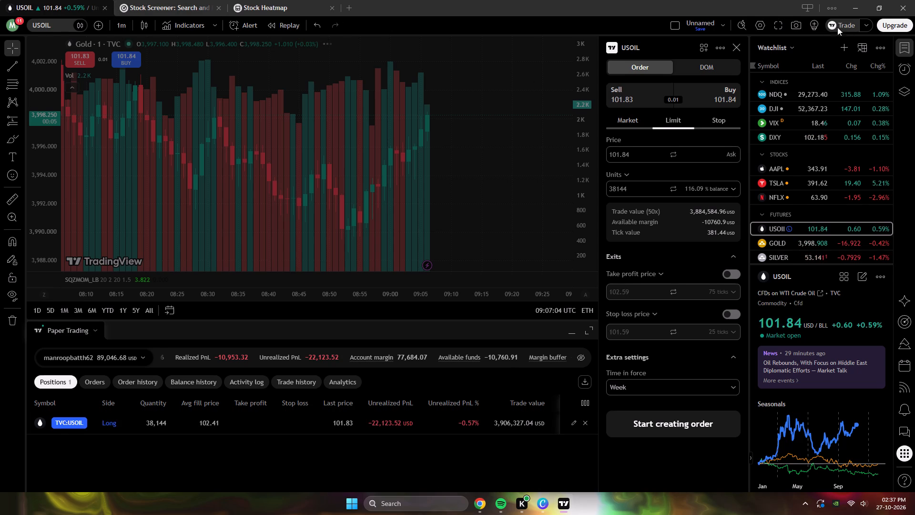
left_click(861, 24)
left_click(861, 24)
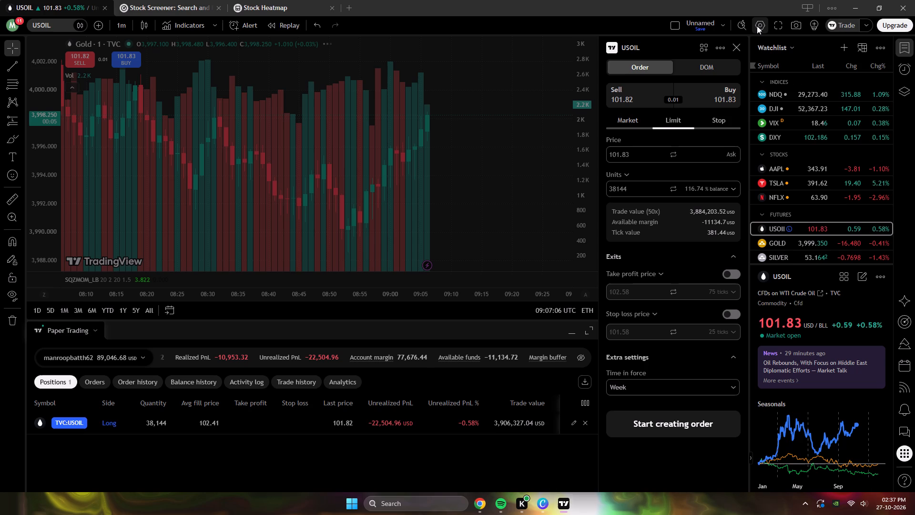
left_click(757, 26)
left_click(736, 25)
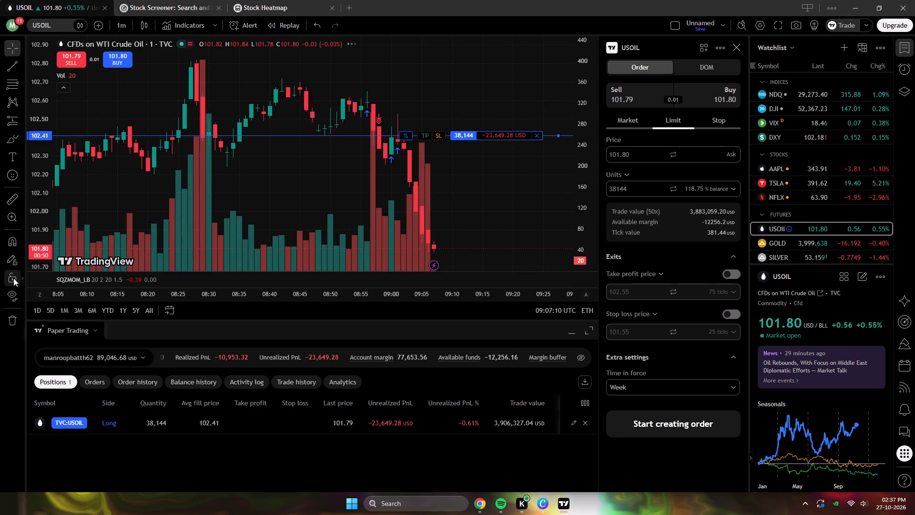
Examine the USOIL one-minute price and volume from about 07:15 to the latest candle, dismissing the chart settings without changes.
left_click_drag(323, 163, 316, 123)
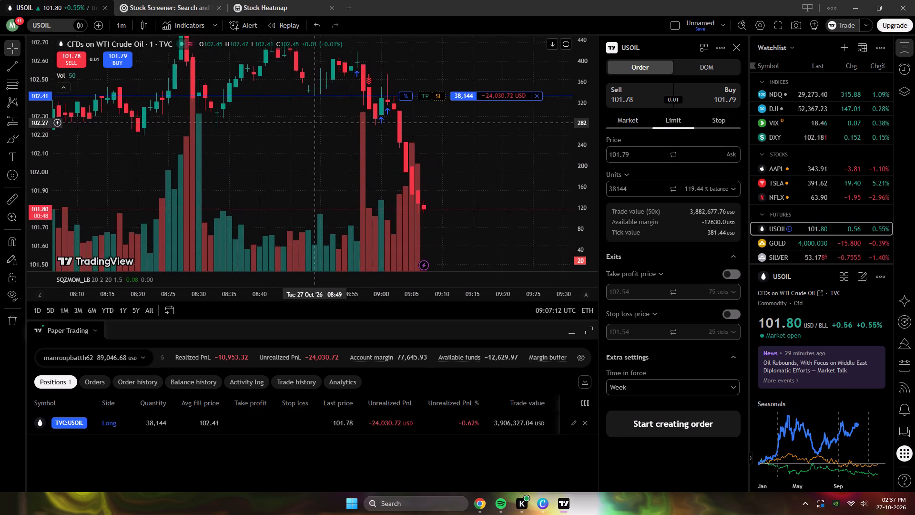
left_click_drag(316, 123, 290, 87)
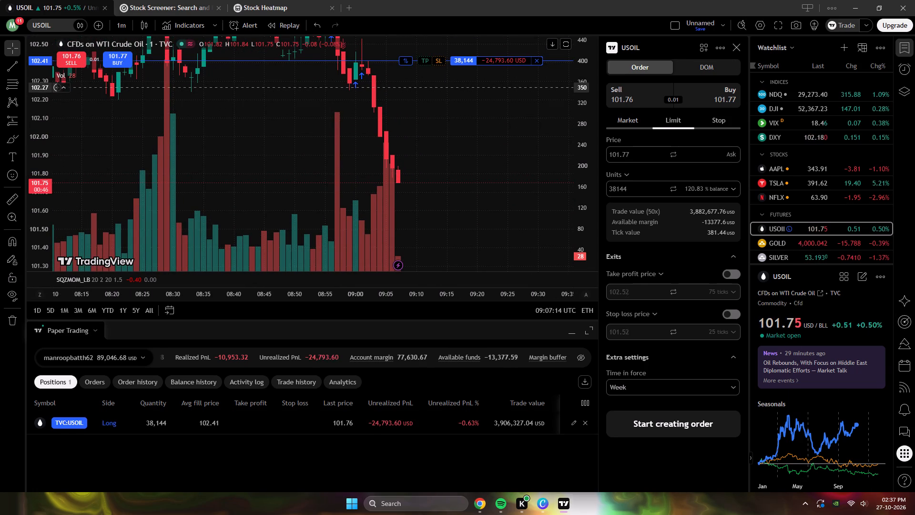
left_click_drag(290, 87, 293, 68)
left_click(557, 113)
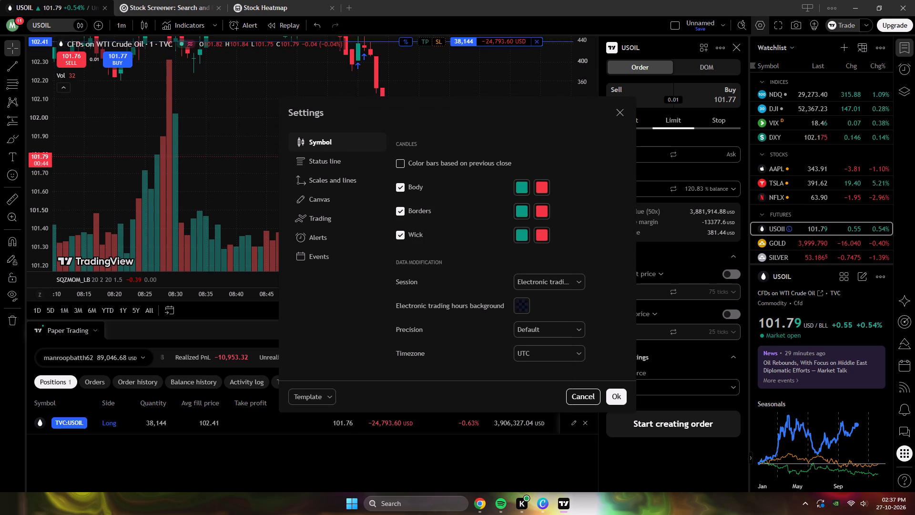
left_click(617, 115)
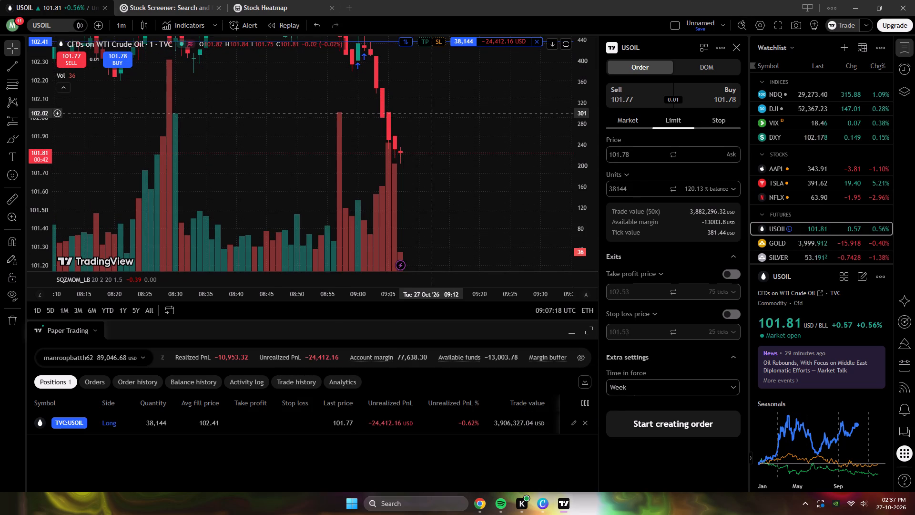
scroll(429, 113, "down", 4)
scroll(429, 113, "up", 3)
left_click_drag(399, 118, 747, 81)
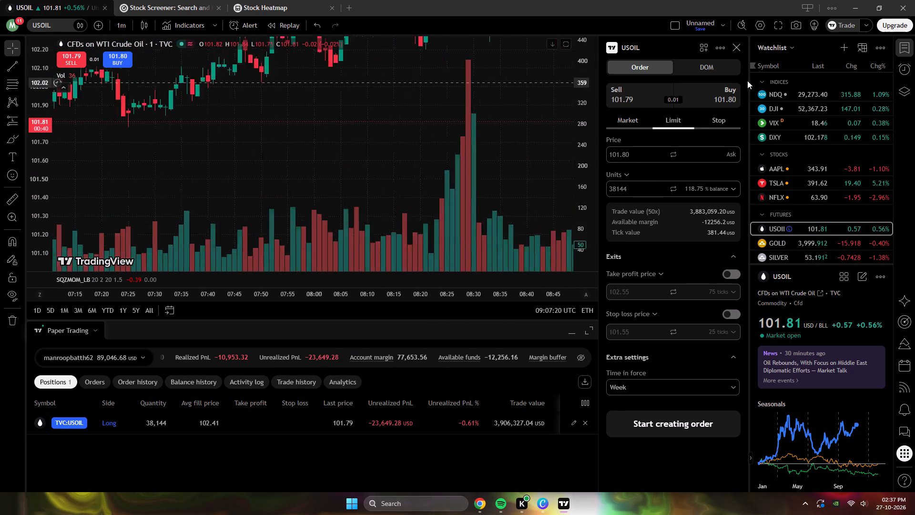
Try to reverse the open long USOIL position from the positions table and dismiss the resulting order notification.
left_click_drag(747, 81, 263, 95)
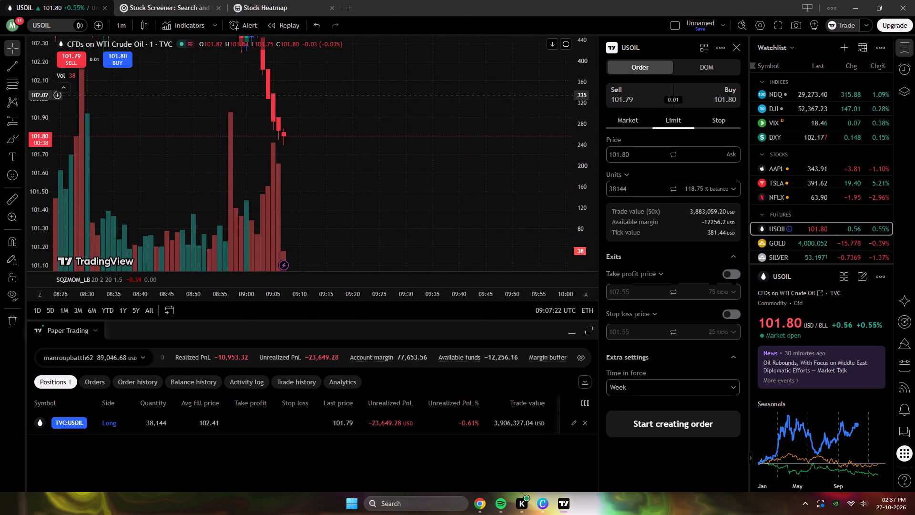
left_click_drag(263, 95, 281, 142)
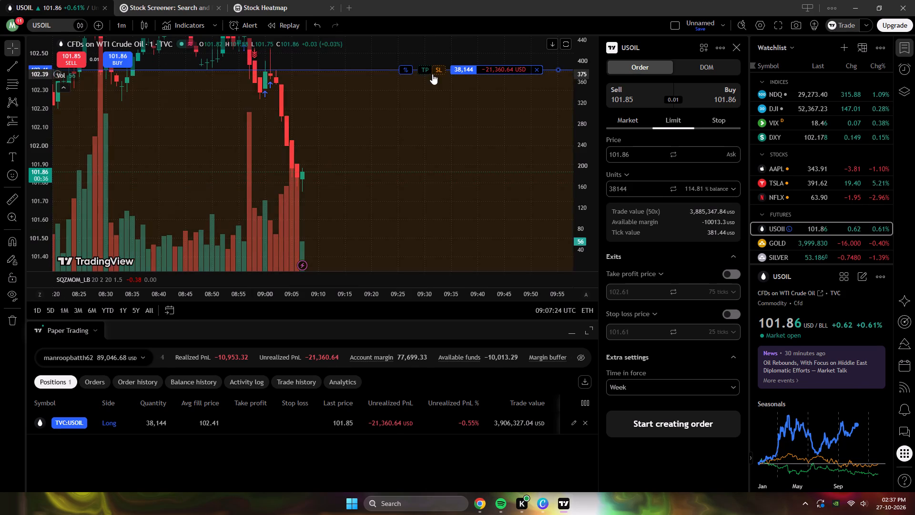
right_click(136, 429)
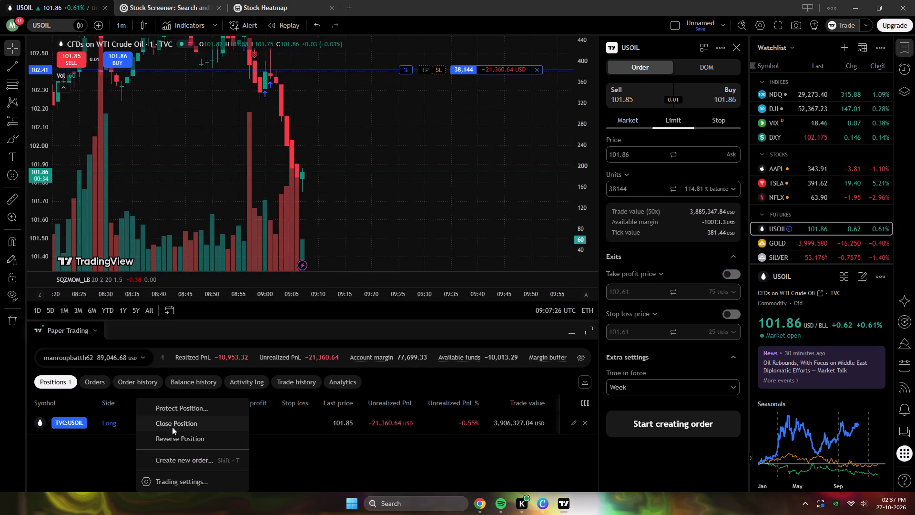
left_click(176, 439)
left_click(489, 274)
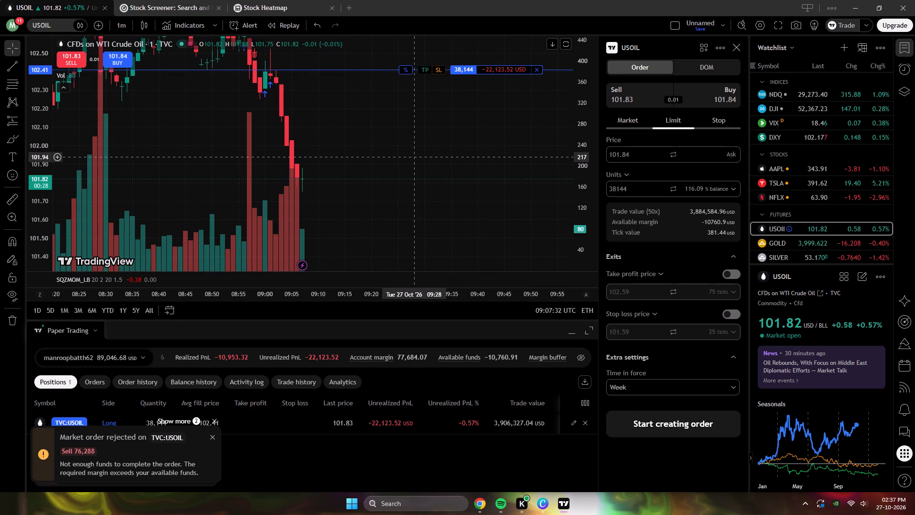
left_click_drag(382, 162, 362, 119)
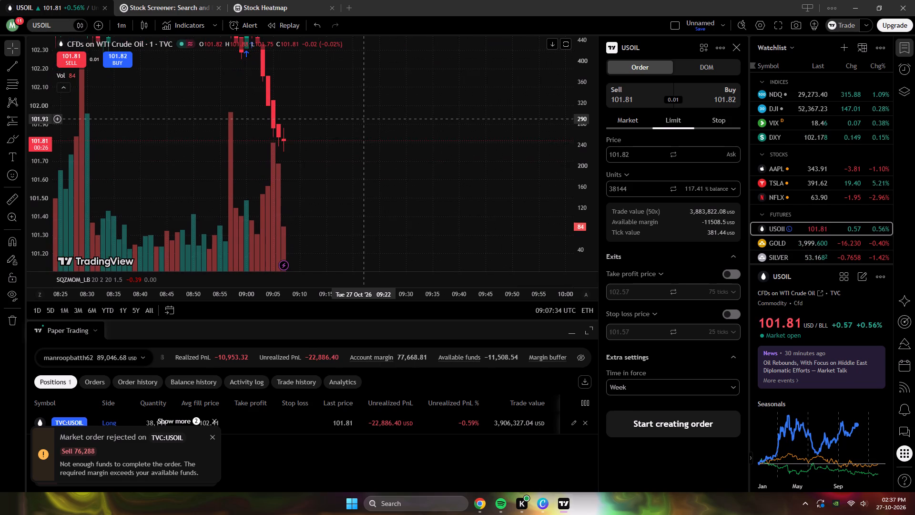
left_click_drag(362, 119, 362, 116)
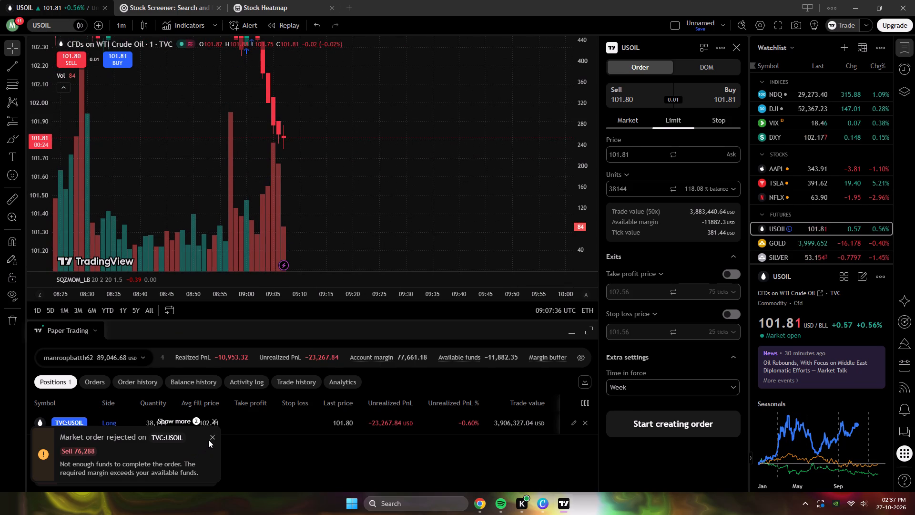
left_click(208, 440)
Close the entire long USOIL position of 38,144 units without a partial close.
right_click(190, 428)
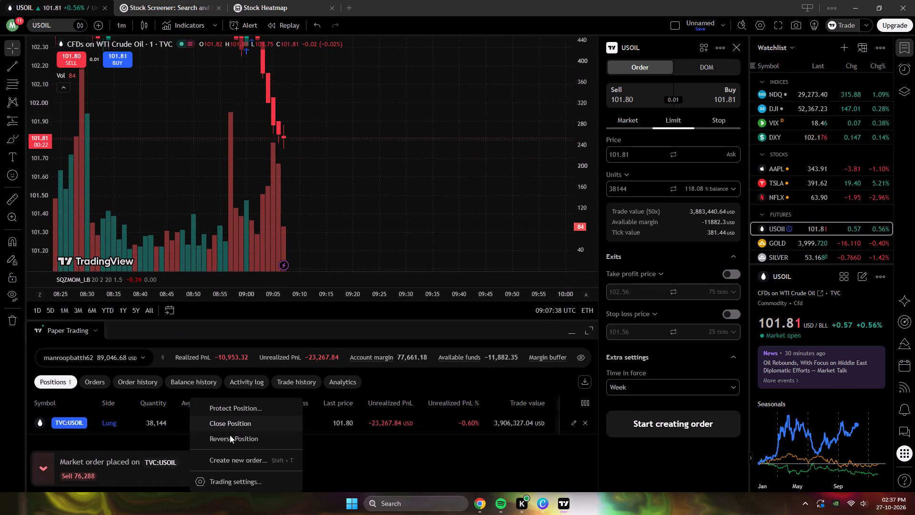
left_click(228, 423)
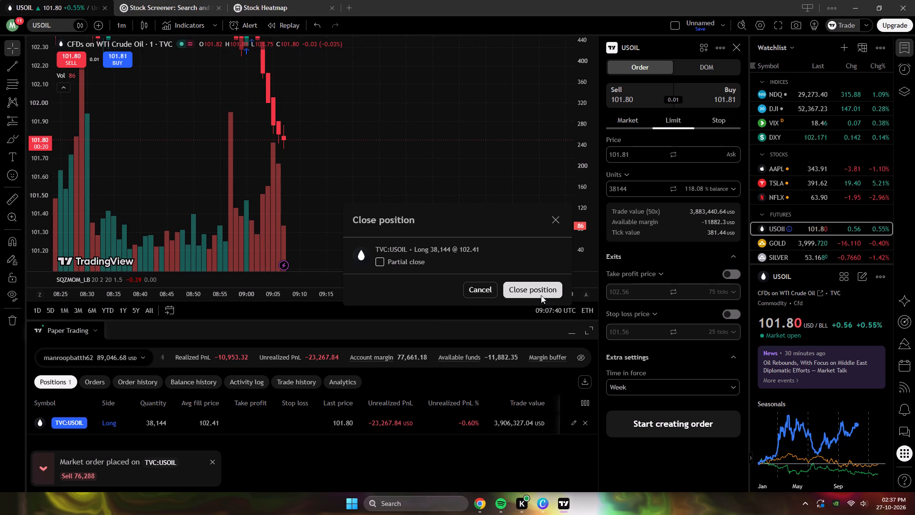
left_click(541, 295)
Place a market sell order for 38,144 units of USOIL without take profit or stop loss.
left_click(80, 57)
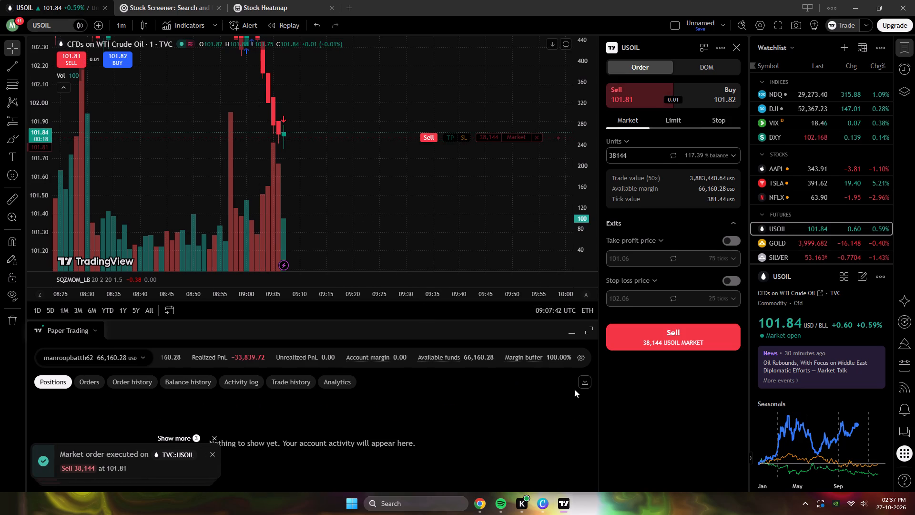
left_click(640, 339)
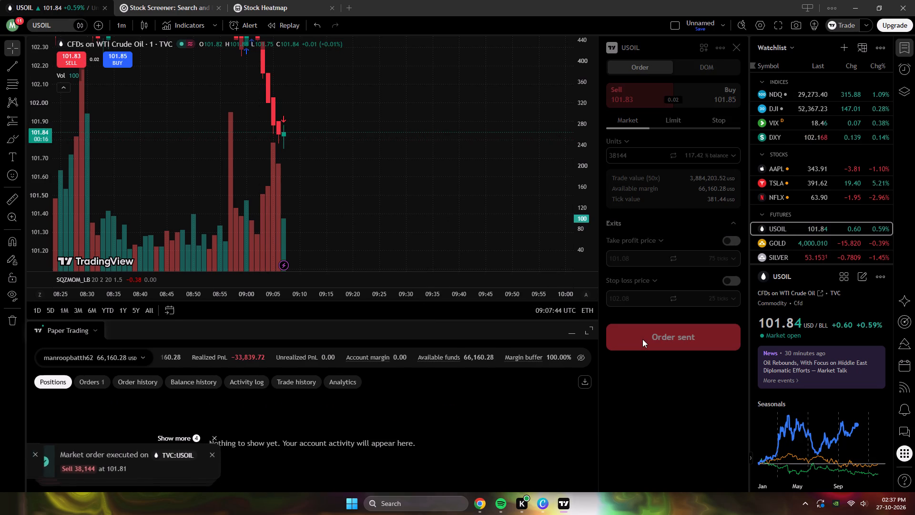
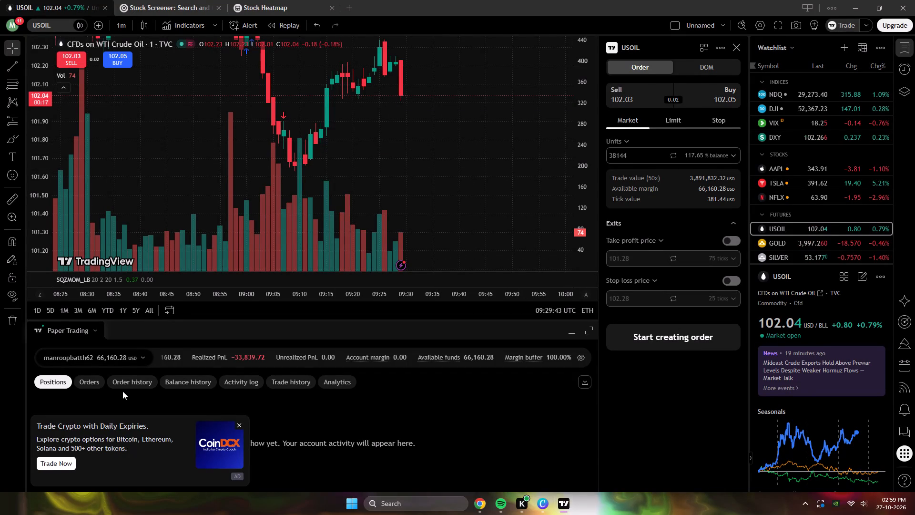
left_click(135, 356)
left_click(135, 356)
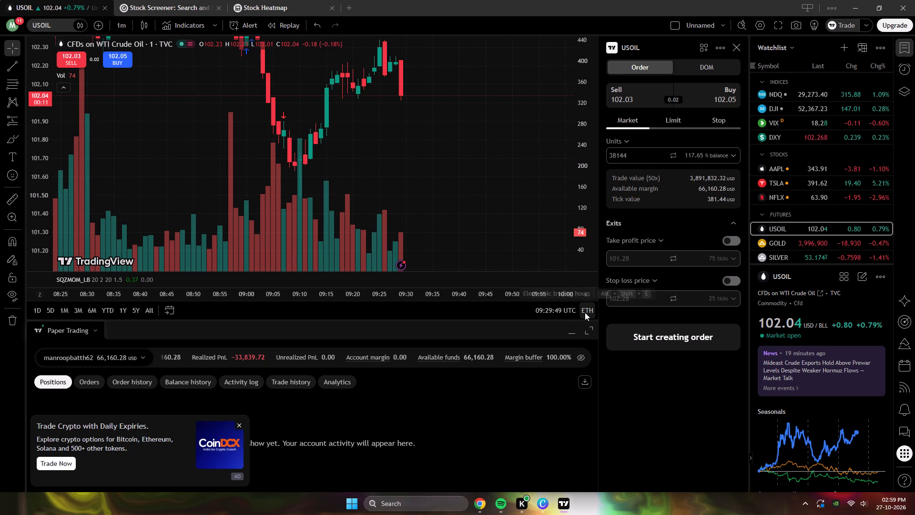
Examine the USOIL one-minute price and volume from about 08:15 to the latest candle.
scroll(342, 369, "down", 3)
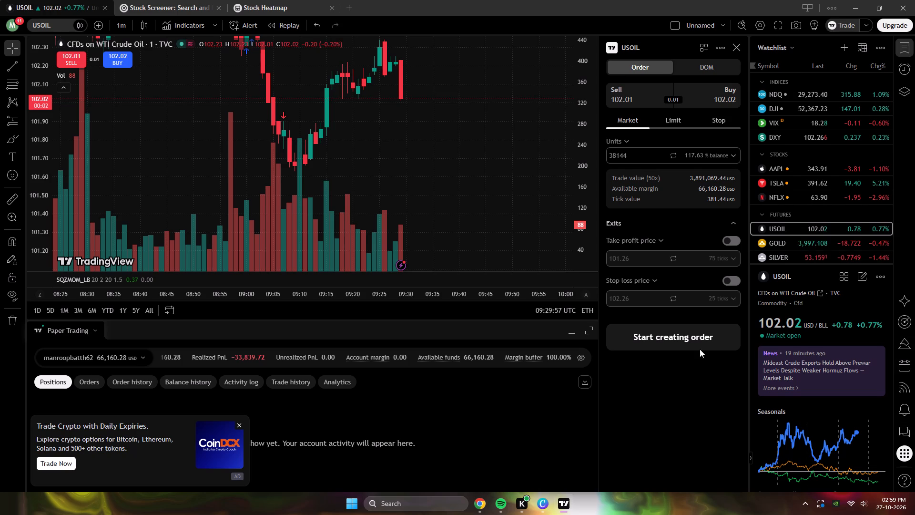
scroll(390, 155, "down", 7)
scroll(390, 155, "up", 6)
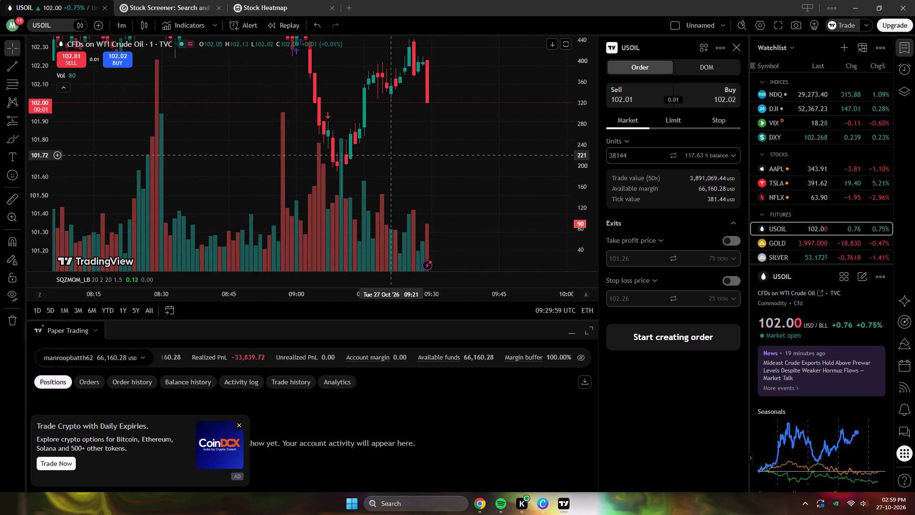
scroll(390, 155, "up", 3)
scroll(579, 133, "down", 3)
scroll(579, 133, "up", 2)
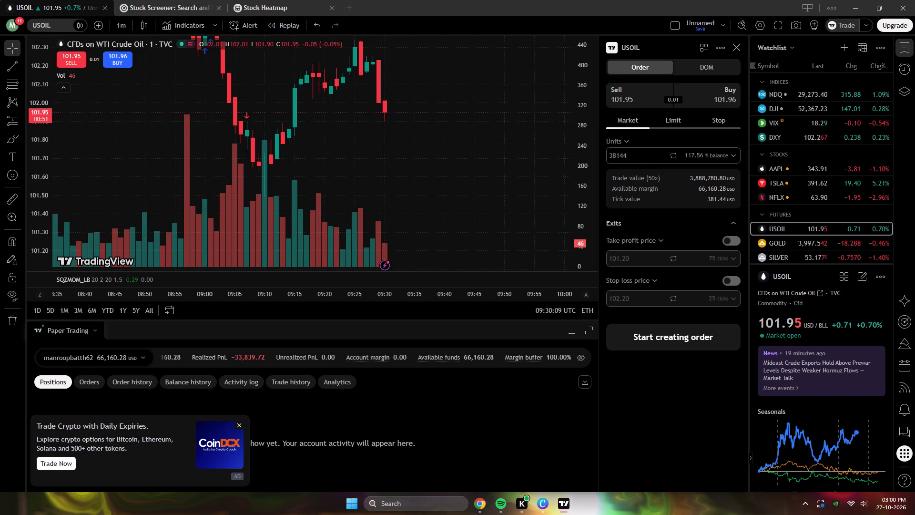
left_click_drag(420, 196, 524, 235)
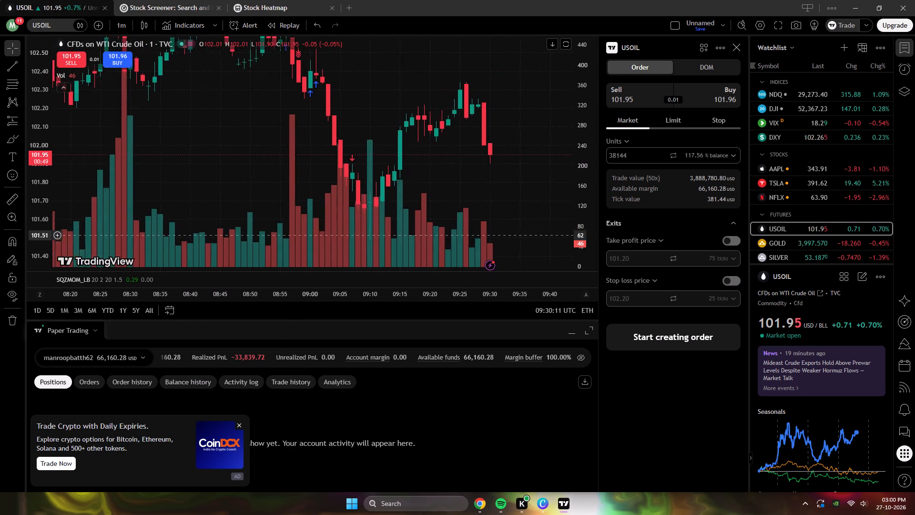
left_click_drag(524, 235, 436, 194)
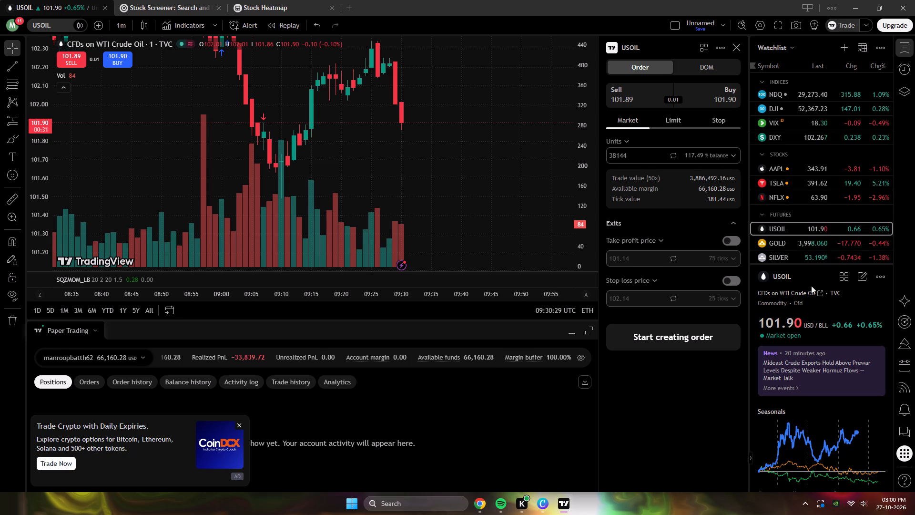
Look through the watchlist below the futures group, down to the crypto symbols and the last entries.
scroll(807, 254, "down", 6)
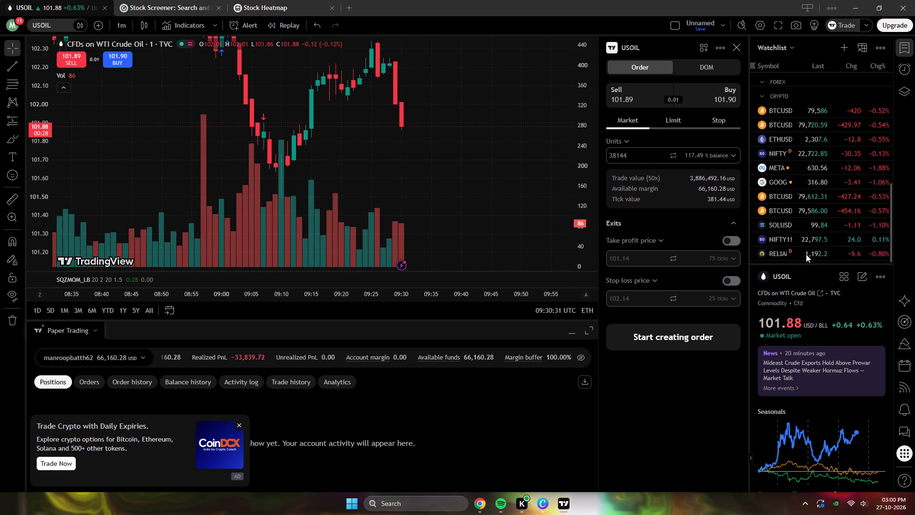
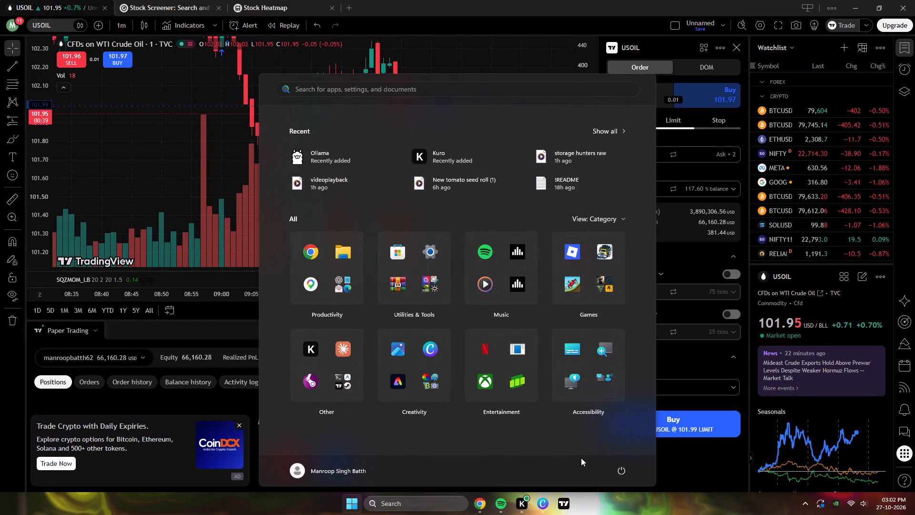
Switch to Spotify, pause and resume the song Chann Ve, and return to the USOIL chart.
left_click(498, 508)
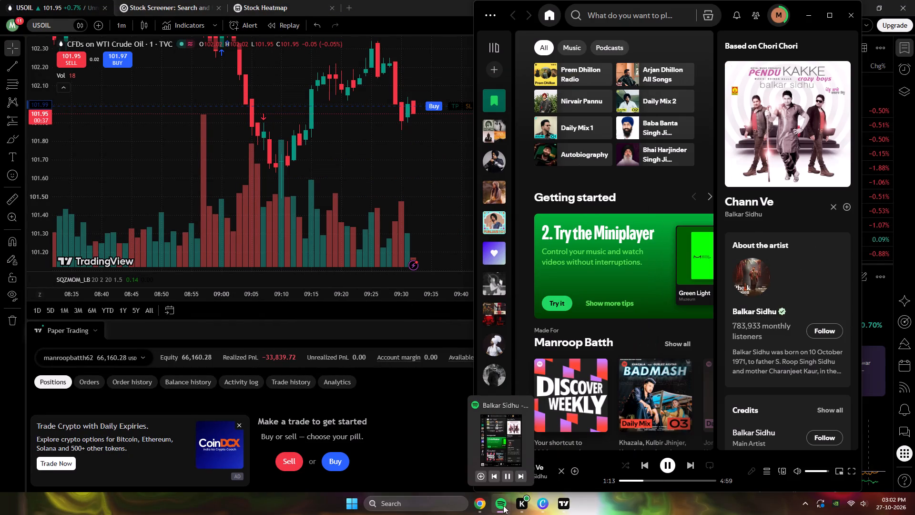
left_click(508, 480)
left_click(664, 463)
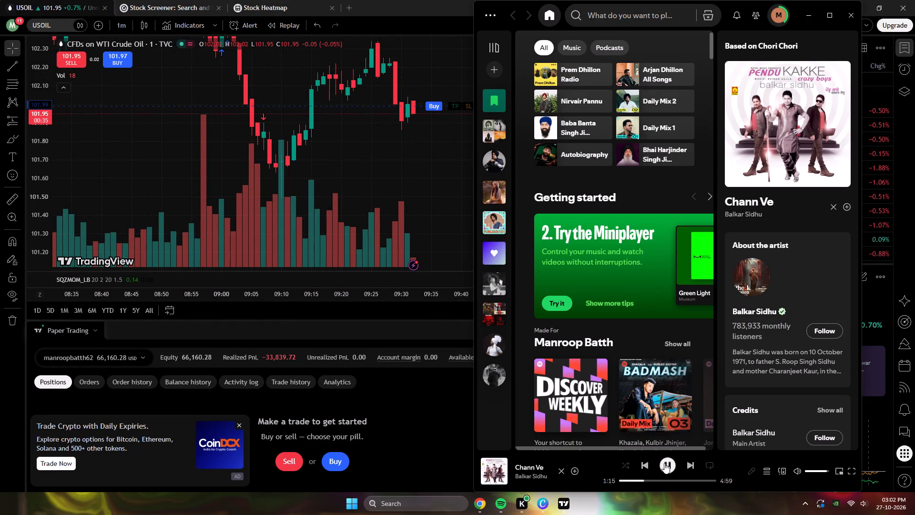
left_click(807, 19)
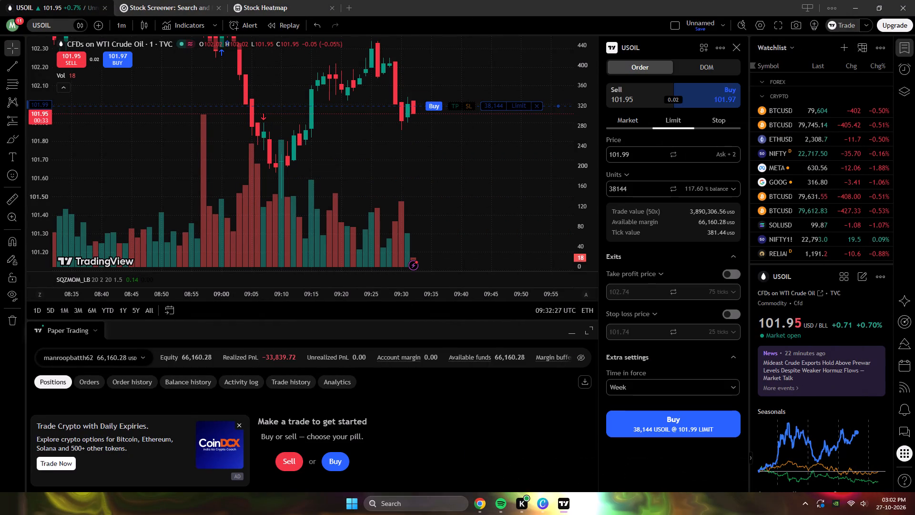
Examine the USOIL one-minute price and volume over a wider range, from about 08:15 to the latest candle.
scroll(488, 228, "down", 2)
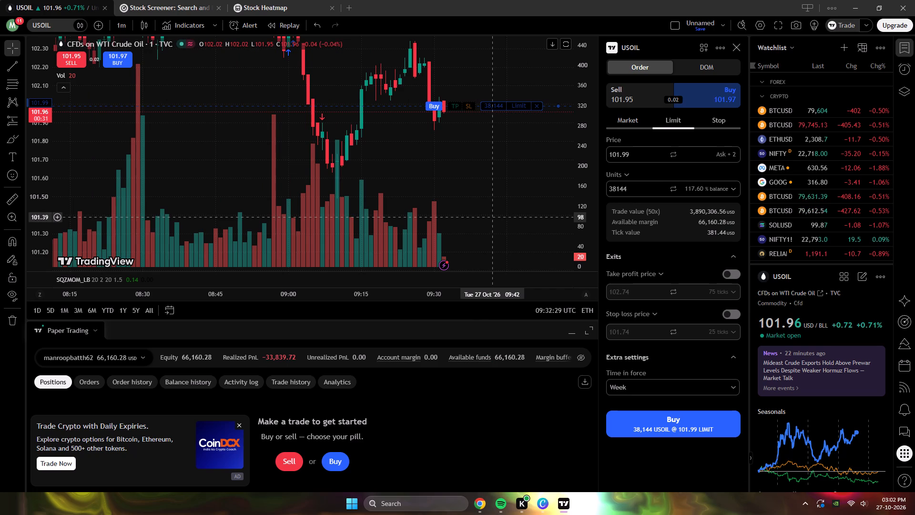
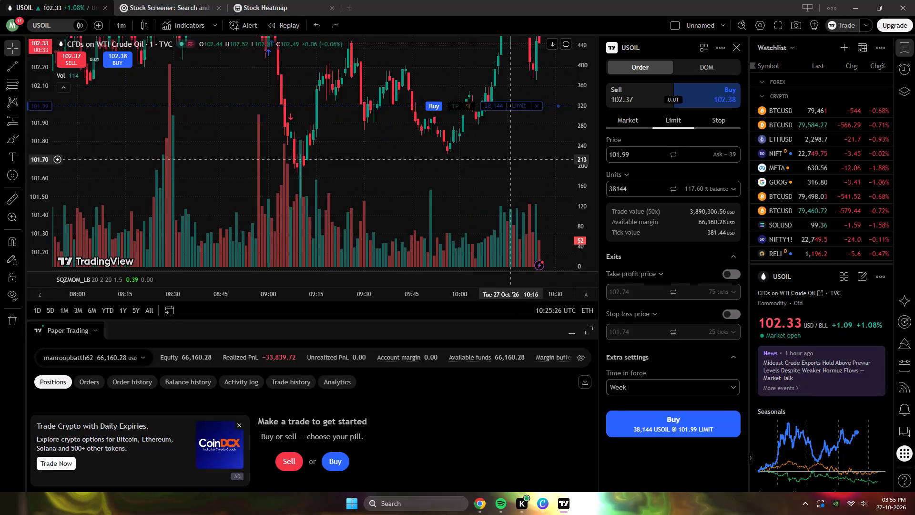
Examine the USOIL one-minute candles and volume from about 08:15 to the latest candle around the draft limit order.
scroll(476, 109, "down", 11)
scroll(479, 113, "up", 11)
left_click_drag(556, 116, 549, 238)
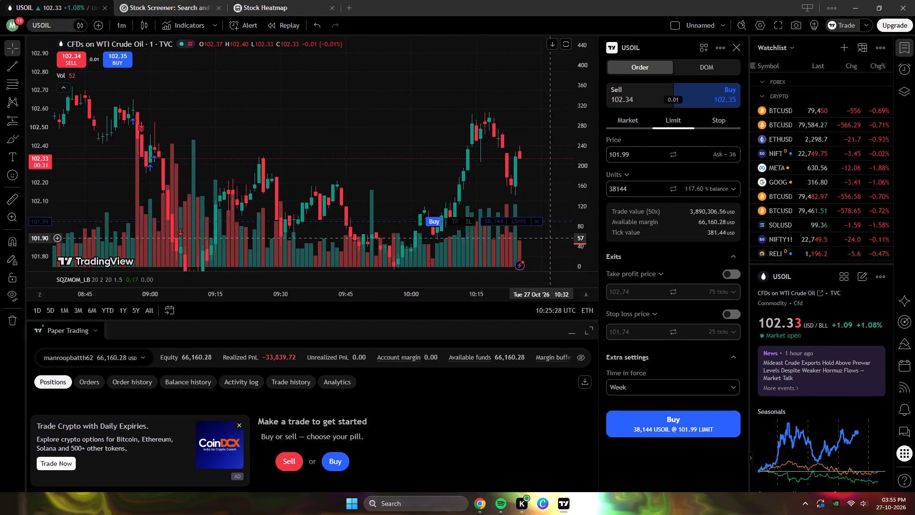
left_click_drag(549, 238, 525, 159)
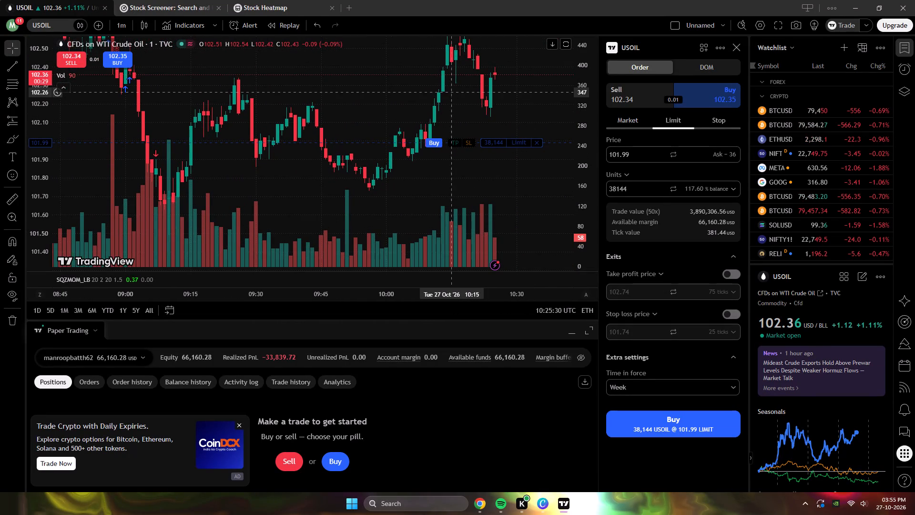
left_click_drag(386, 108, 508, 190)
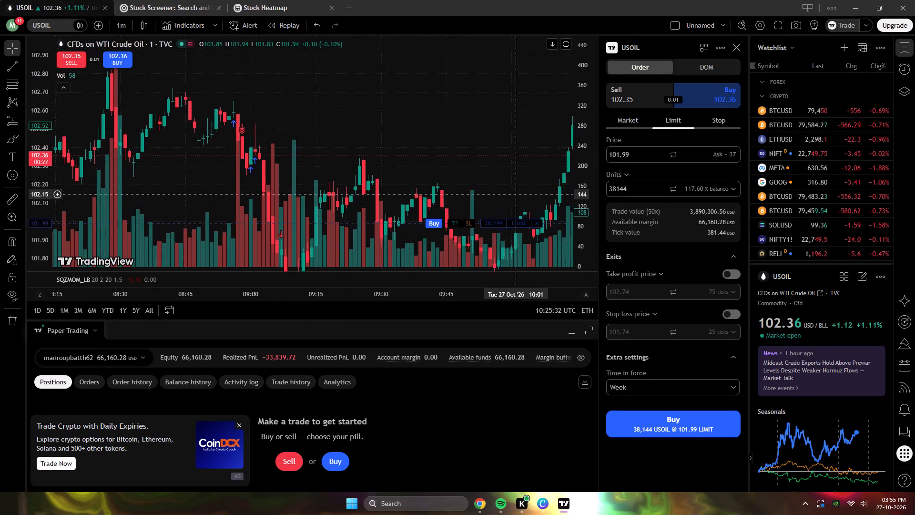
left_click_drag(508, 190, 366, 114)
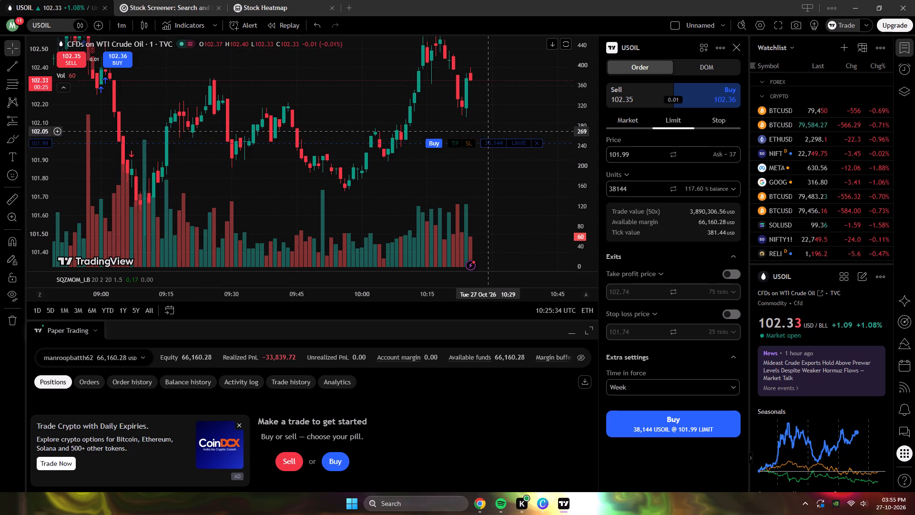
left_click(471, 144)
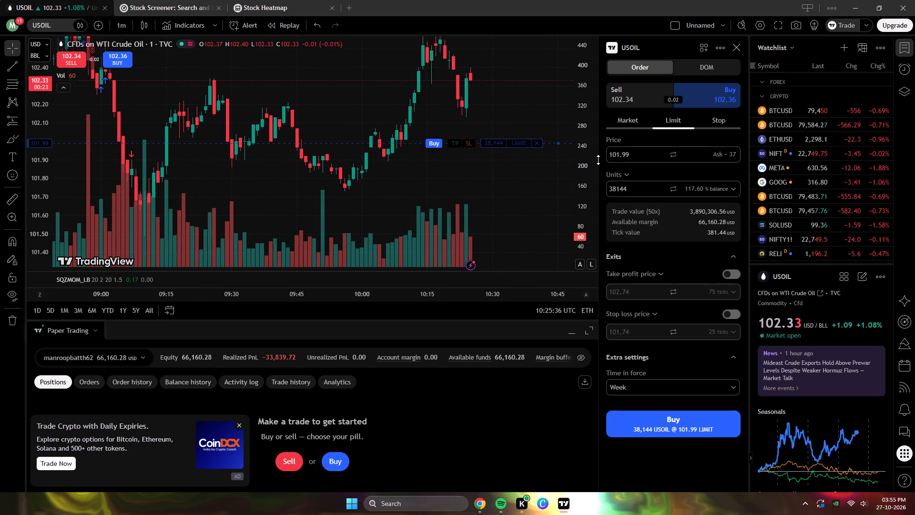
Switch the USOIL order ticket from a limit buy to a market sell.
left_click(649, 100)
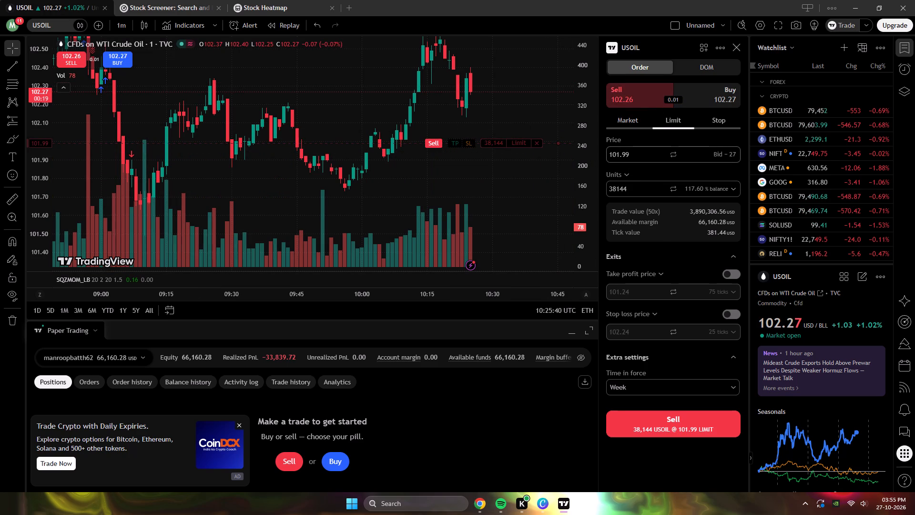
left_click(630, 119)
left_click(658, 117)
left_click_drag(728, 109, 719, 120)
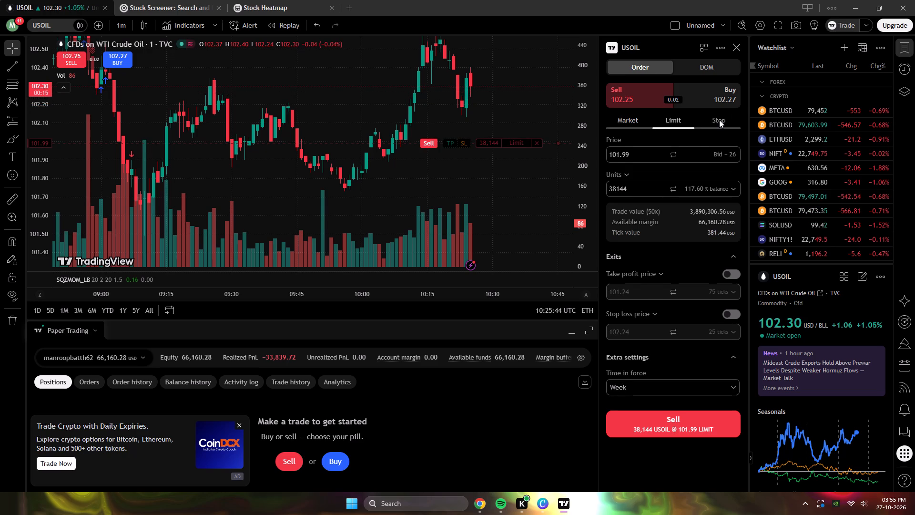
left_click(719, 120)
left_click(677, 126)
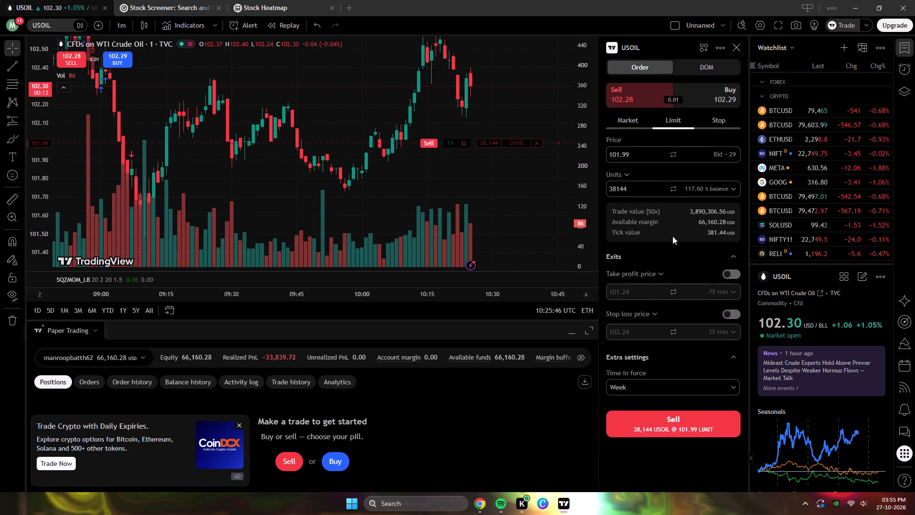
left_click(83, 59)
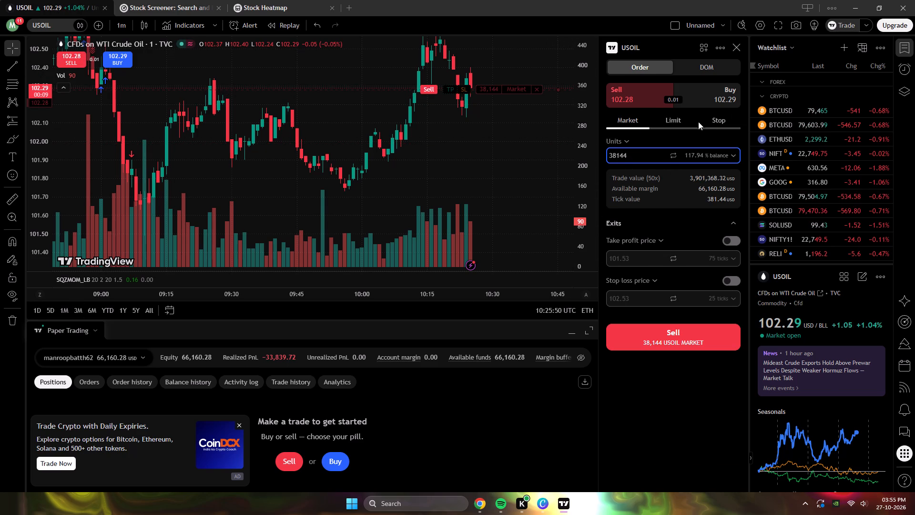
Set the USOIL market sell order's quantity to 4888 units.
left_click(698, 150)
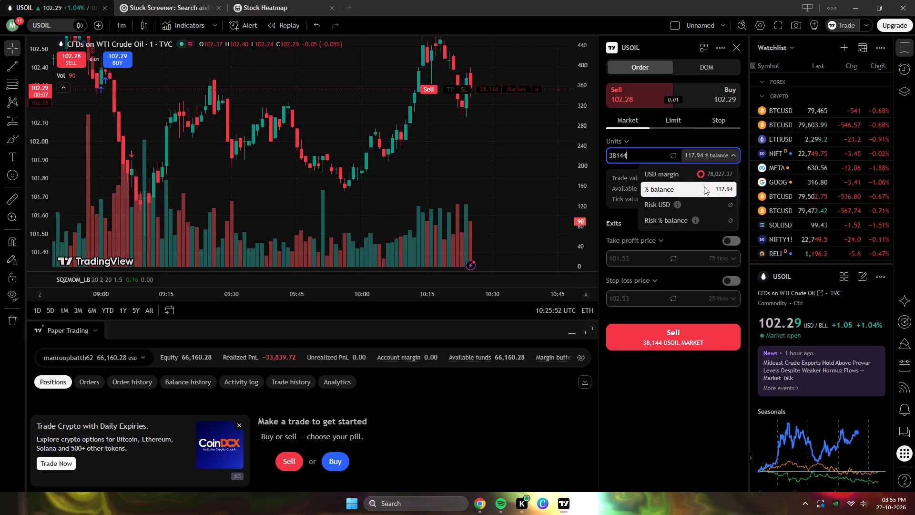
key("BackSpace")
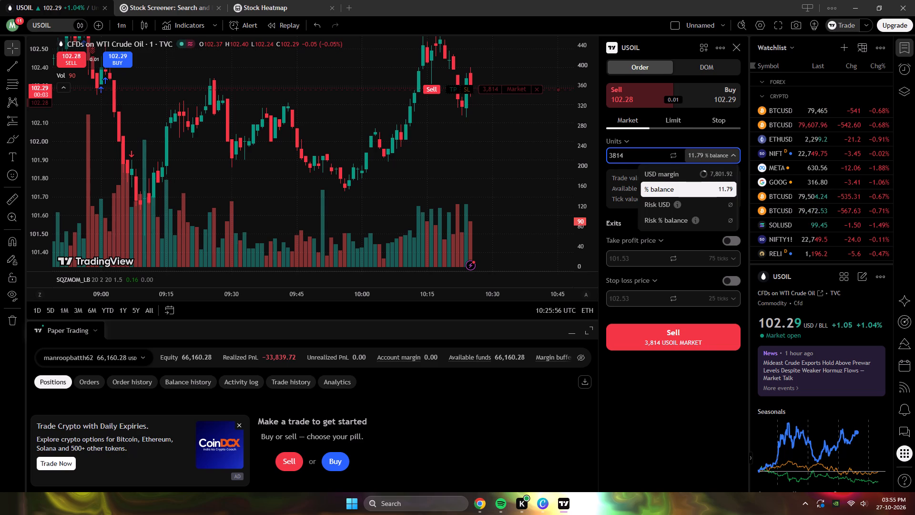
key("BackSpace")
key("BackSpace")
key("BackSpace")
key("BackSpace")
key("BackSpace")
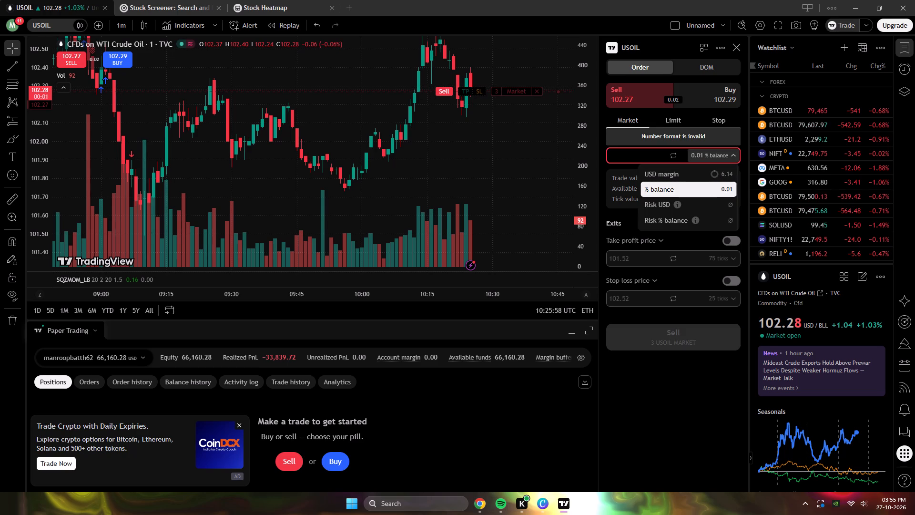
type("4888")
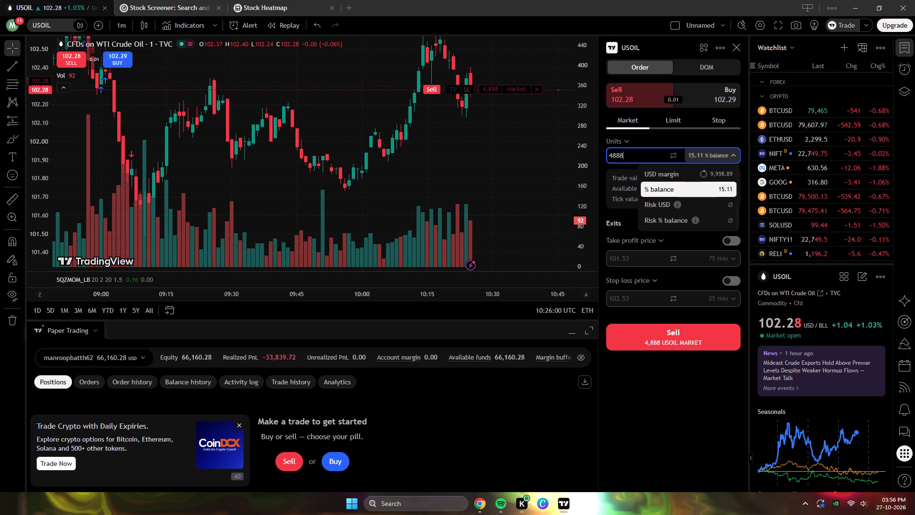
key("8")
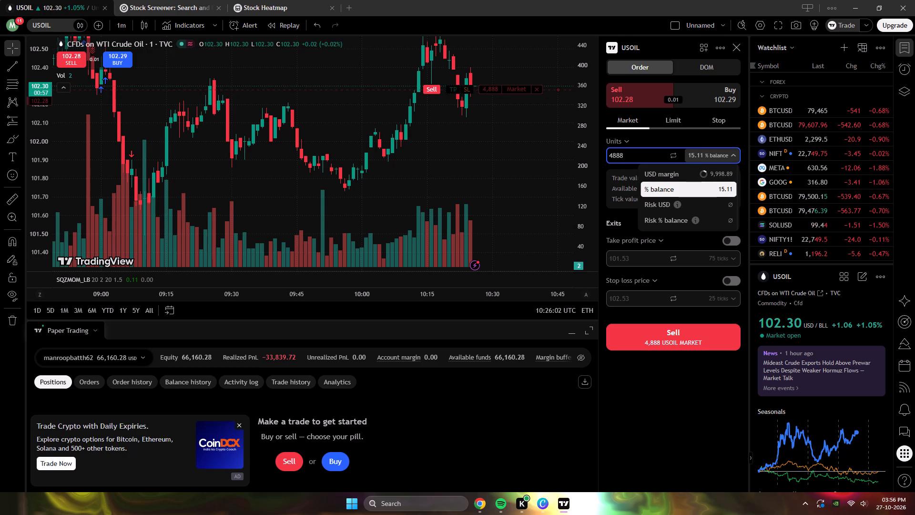
Set the order quantity to 25000 units and place the USOIL market sell order.
key("BackSpace")
key("BackSpace")
key("BackSpace")
key("BackSpace")
key("BackSpace")
key("BackSpace")
key("BackSpace")
key("BackSpace")
key("BackSpace")
key("BackSpace")
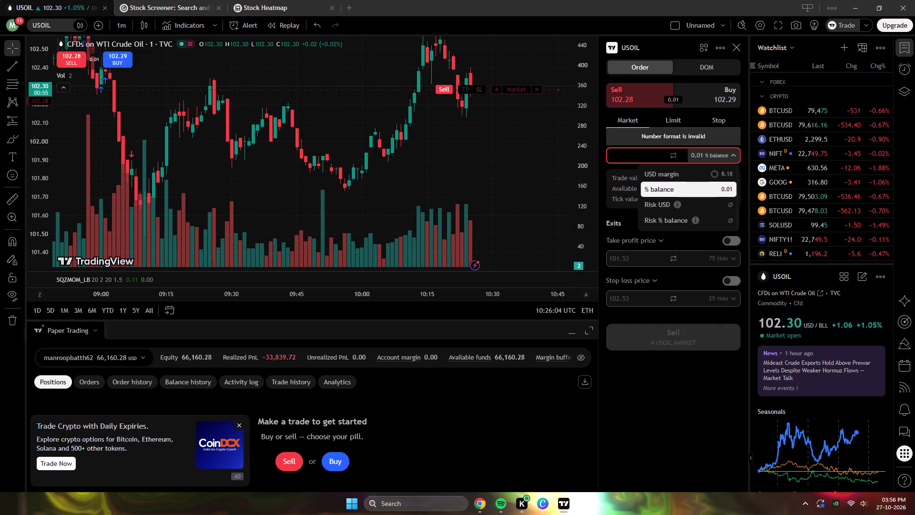
key("2")
type("500")
key("0")
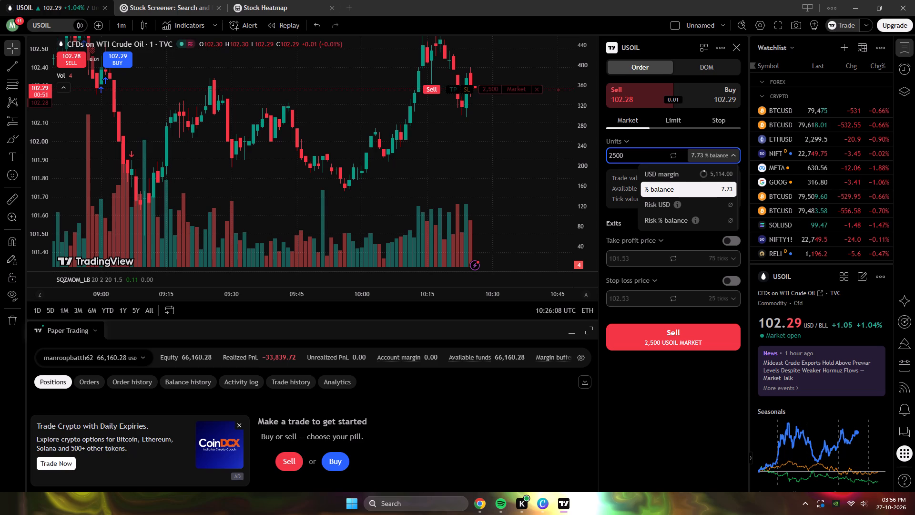
left_click(689, 346)
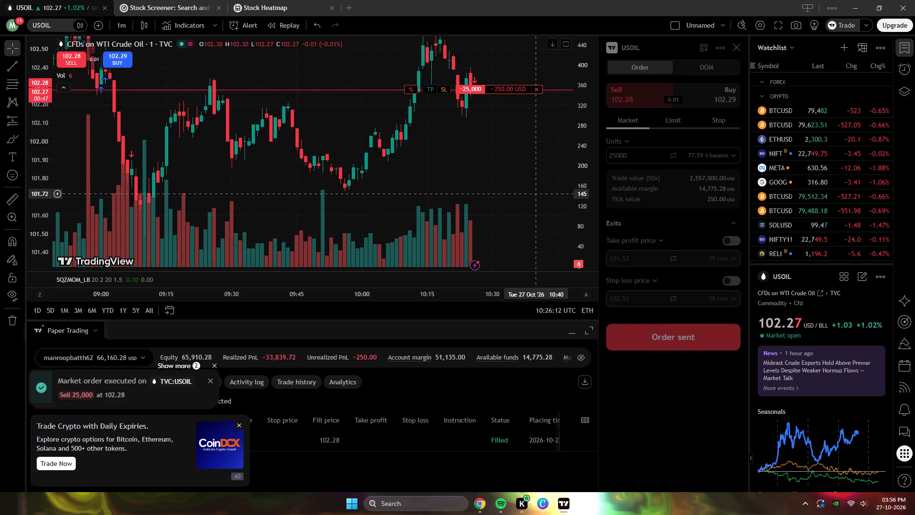
Examine the latest USOIL one-minute candles around the open short position's entry line.
left_click_drag(537, 193, 544, 235)
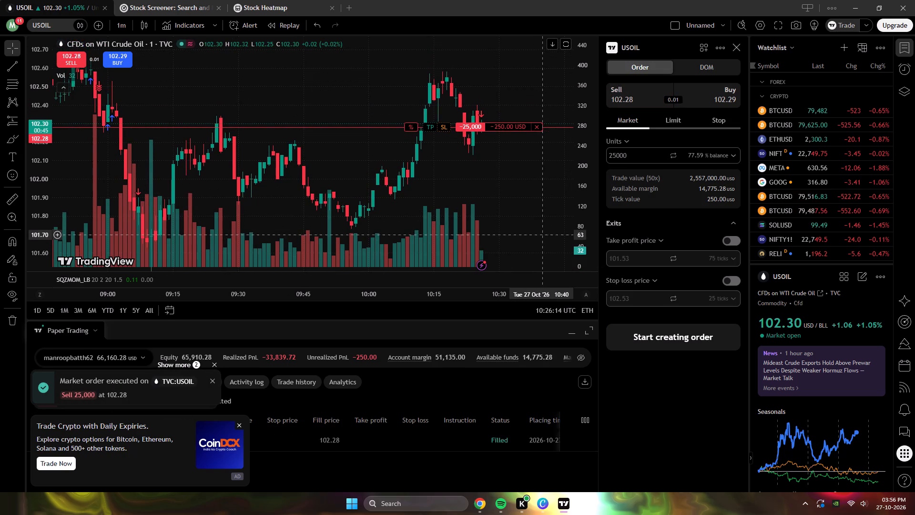
left_click_drag(544, 235, 508, 236)
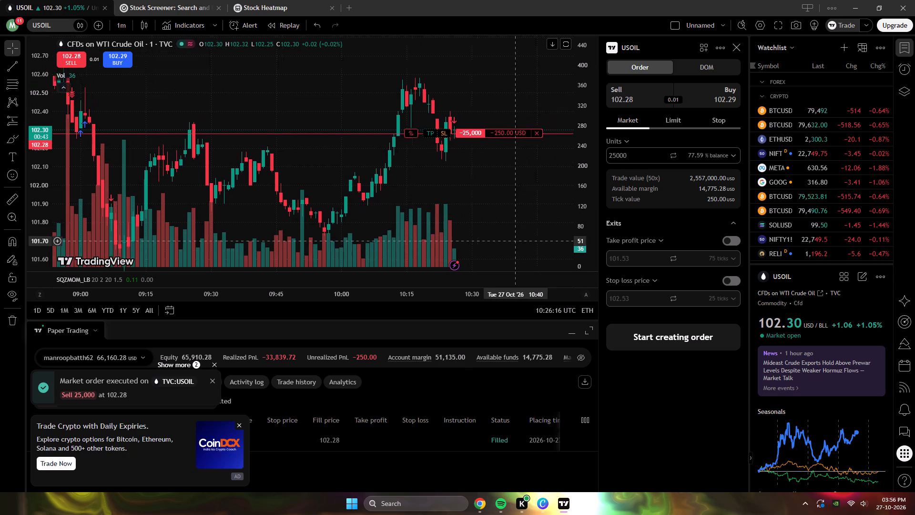
left_click_drag(508, 236, 455, 227)
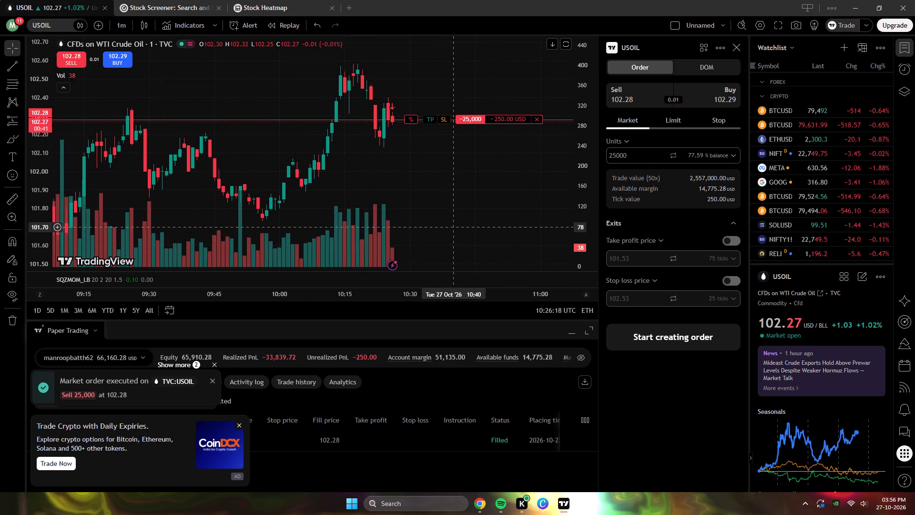
left_click_drag(455, 227, 377, 220)
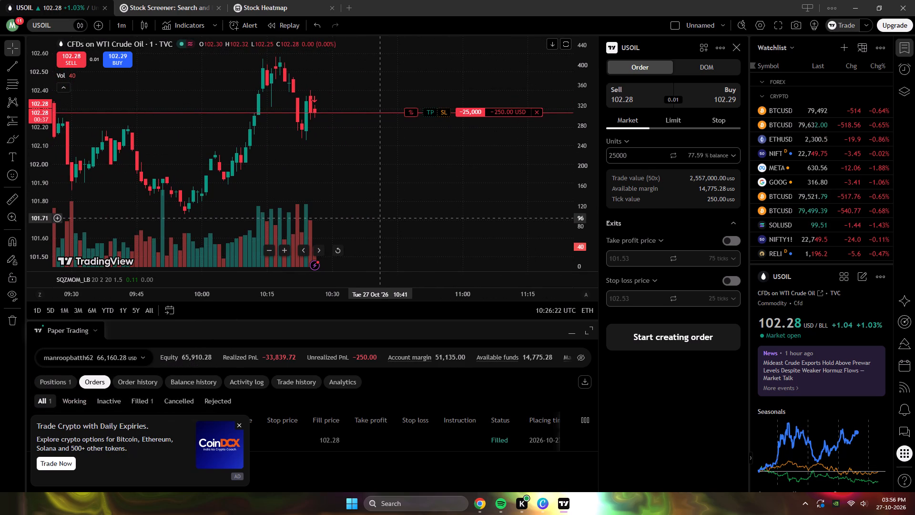
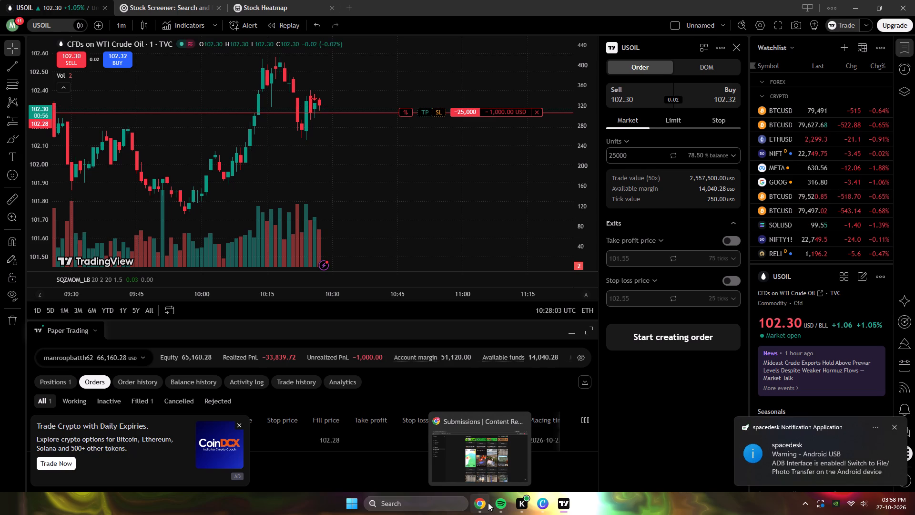
Switch to Spotify, resume playback of the paused song and skip to the next track.
left_click(504, 505)
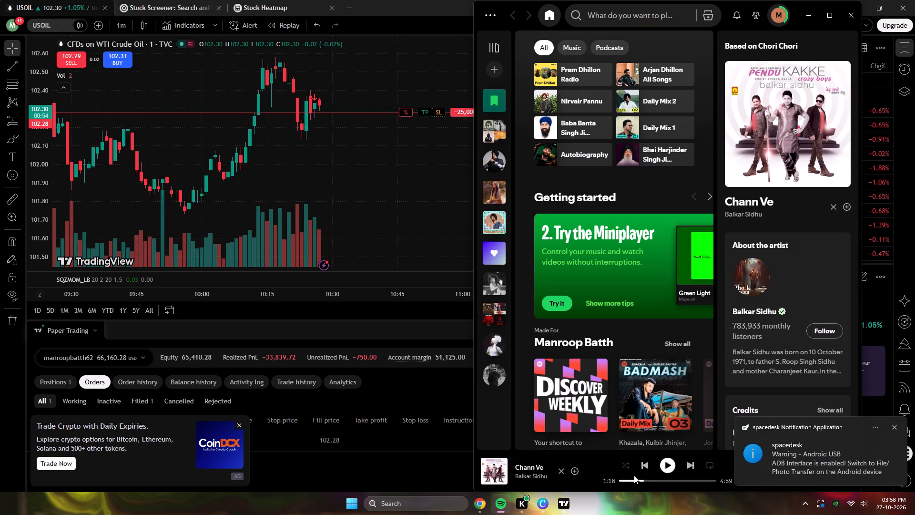
left_click(660, 469)
left_click(665, 469)
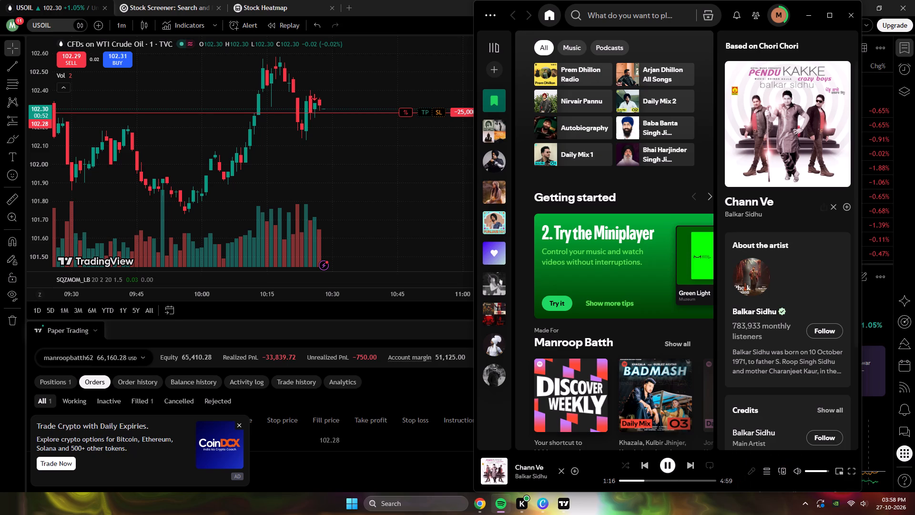
left_click(690, 465)
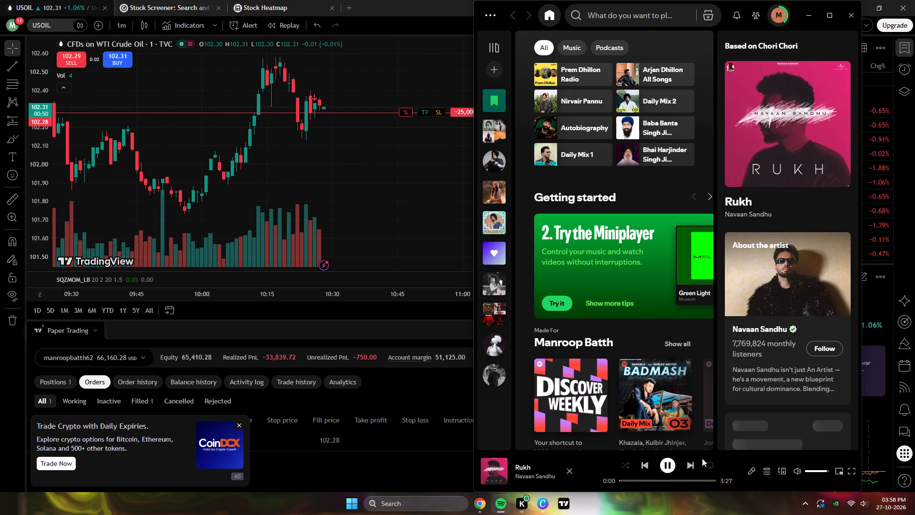
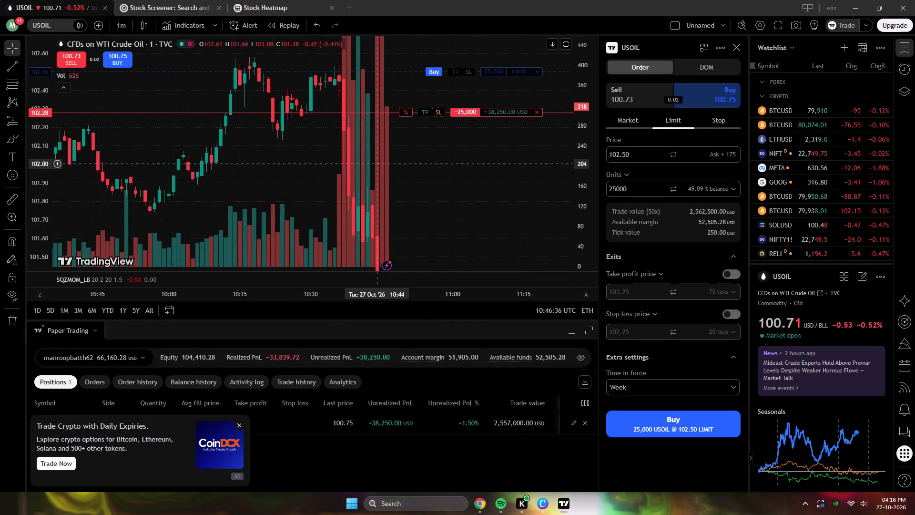
Examine the latest one-minute USOIL candles and volume bars around the current price.
left_click_drag(251, 155, 226, 0)
scroll(489, 110, "down", 6)
scroll(489, 110, "up", 5)
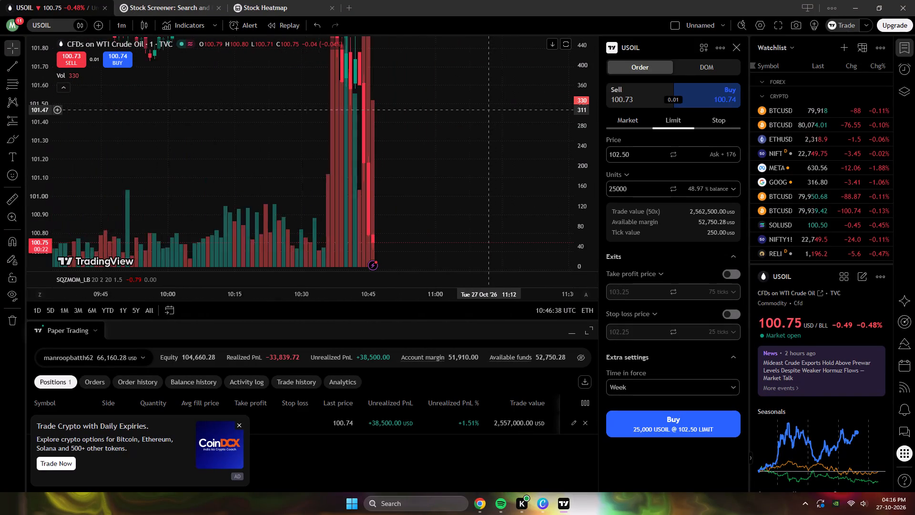
scroll(489, 110, "up", 7)
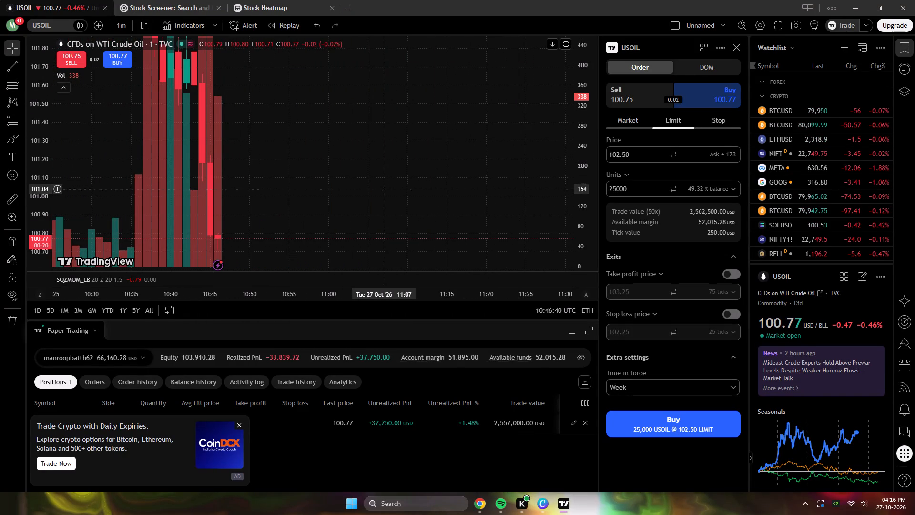
scroll(587, 148, "down", 11)
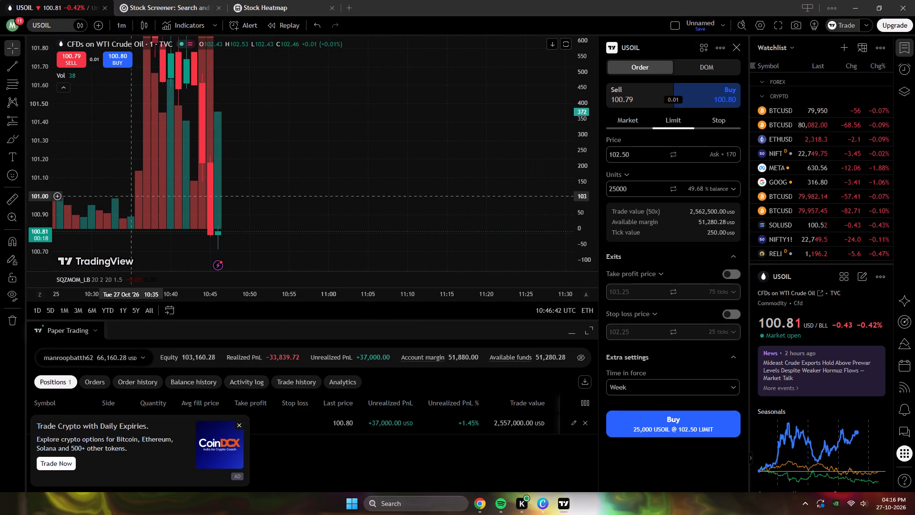
left_click_drag(142, 221, 229, 408)
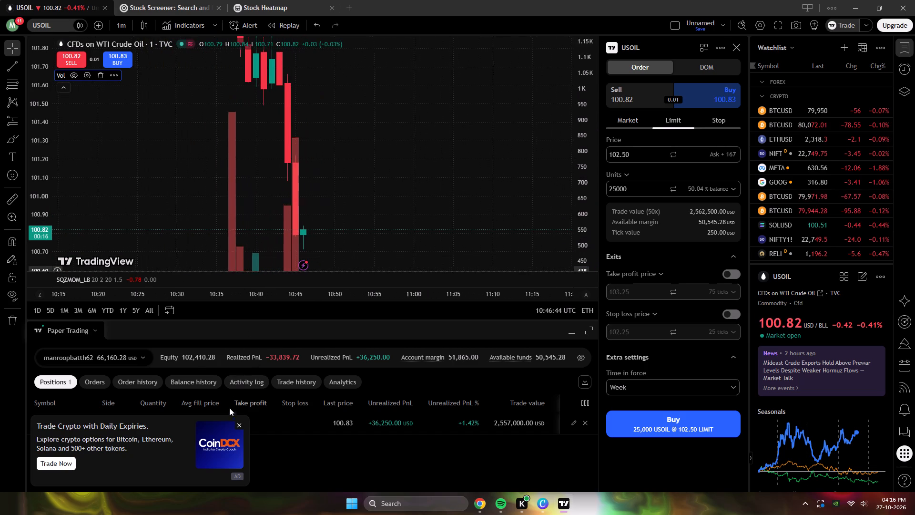
left_click_drag(229, 408, 210, 511)
scroll(428, 151, "down", 6)
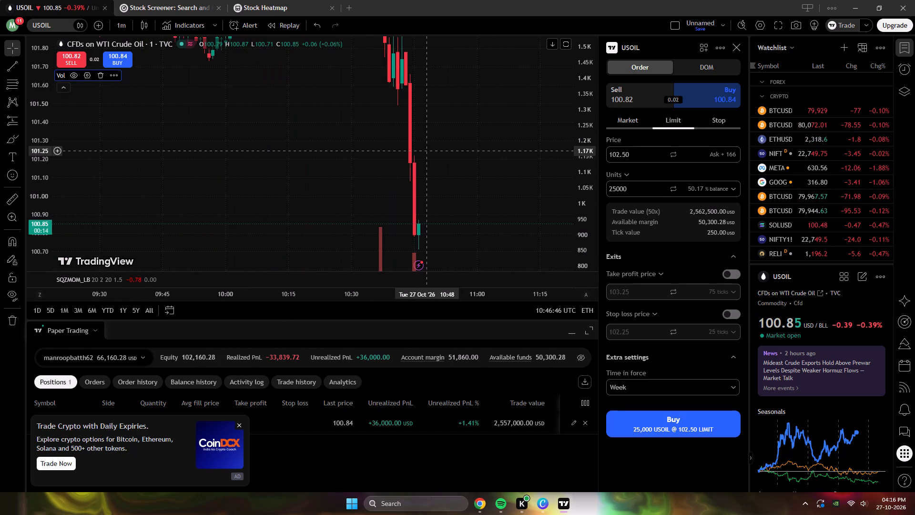
scroll(425, 166, "up", 1)
scroll(425, 166, "down", 1)
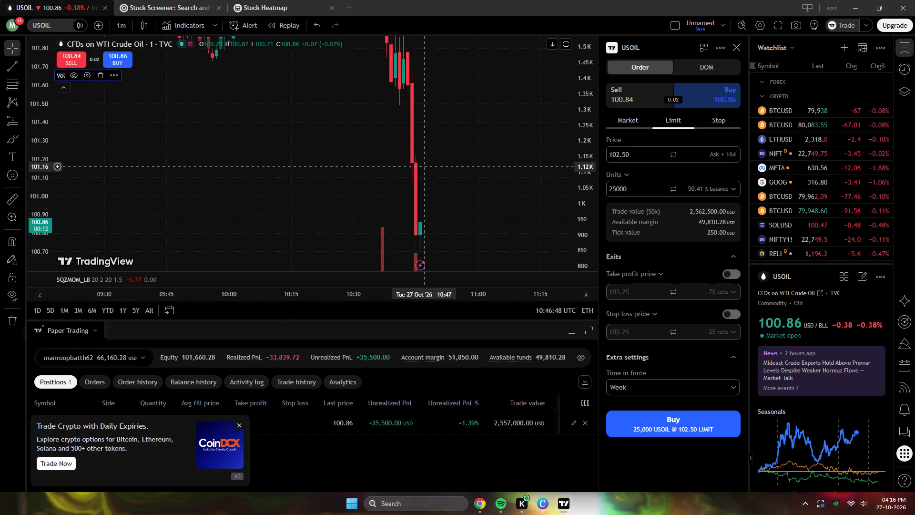
scroll(425, 166, "up", 1)
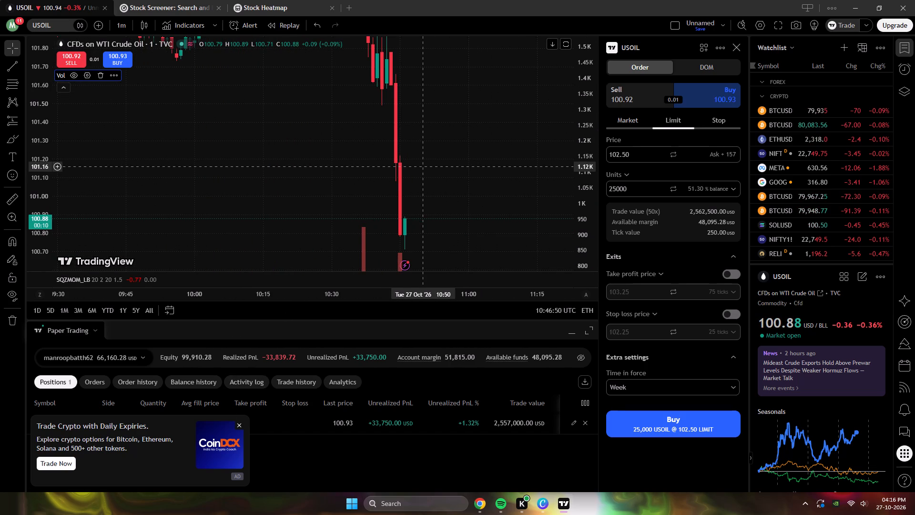
Close the entire short position of 25,000 USOIL.
left_click_drag(425, 167, 436, 340)
left_click(537, 129)
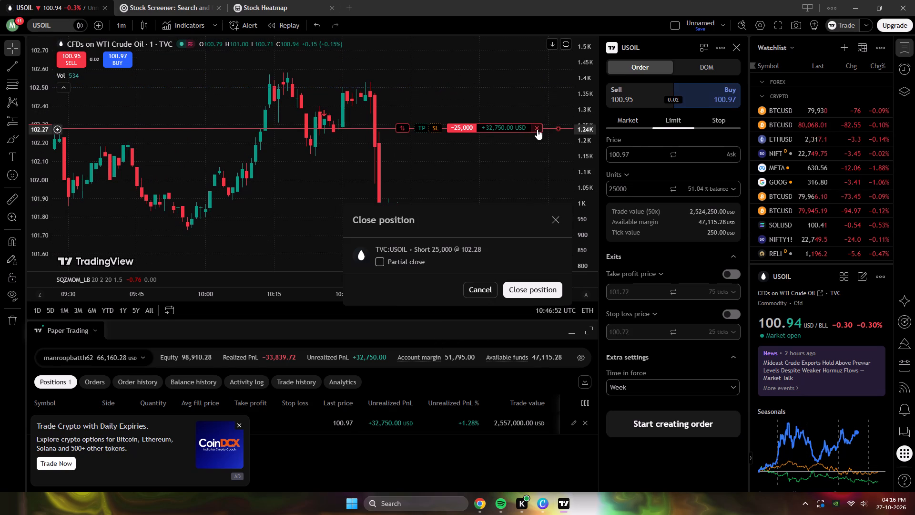
left_click(526, 290)
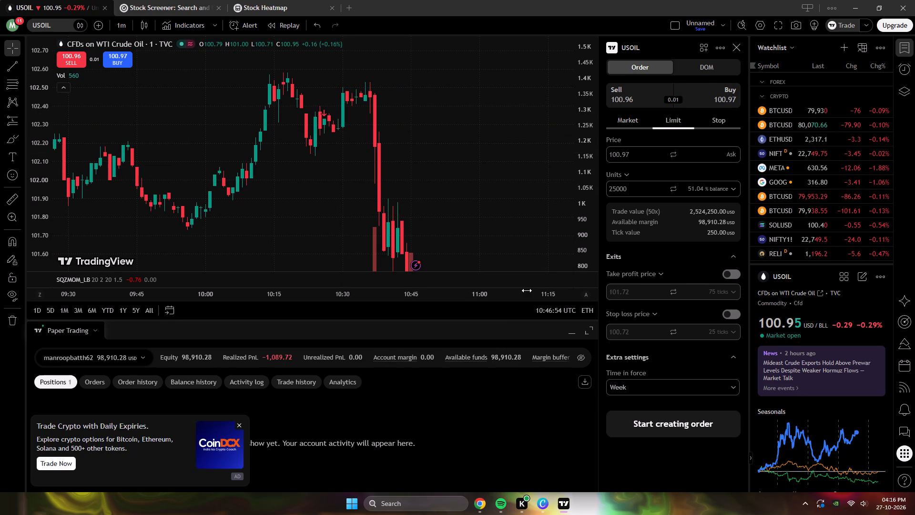
Examine the recent USOIL price drop and its volume bars at different volume scales.
left_click_drag(436, 189, 402, 0)
left_click_drag(428, 118, 418, 55)
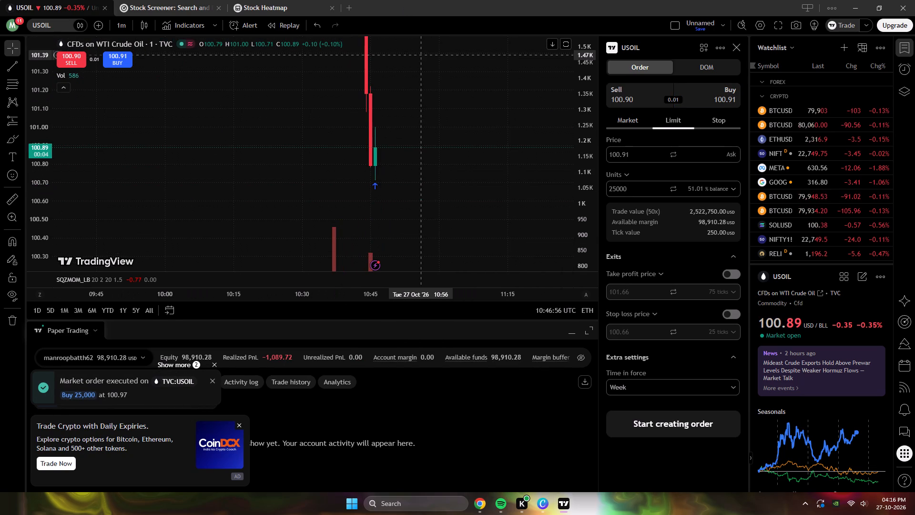
left_click_drag(418, 55, 418, 55)
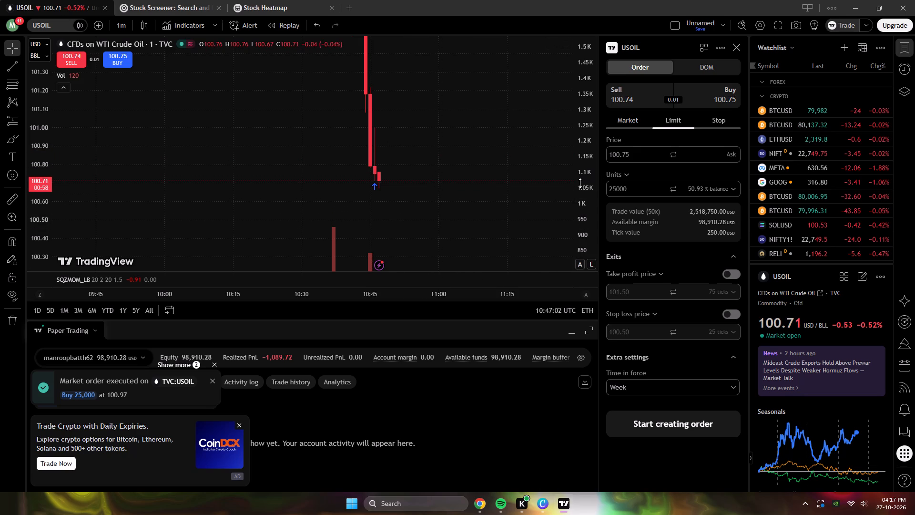
scroll(580, 183, "down", 17)
scroll(580, 183, "down", 7)
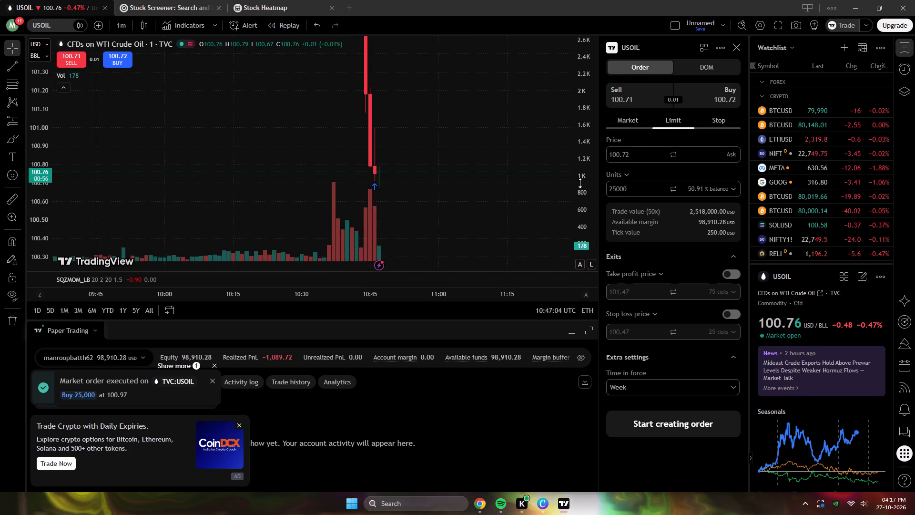
scroll(580, 183, "down", 13)
scroll(580, 183, "up", 18)
scroll(578, 186, "up", 3)
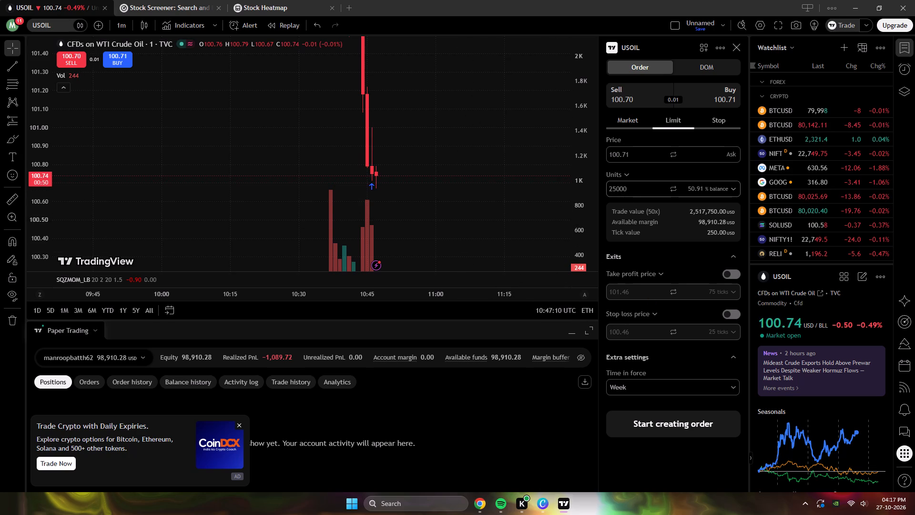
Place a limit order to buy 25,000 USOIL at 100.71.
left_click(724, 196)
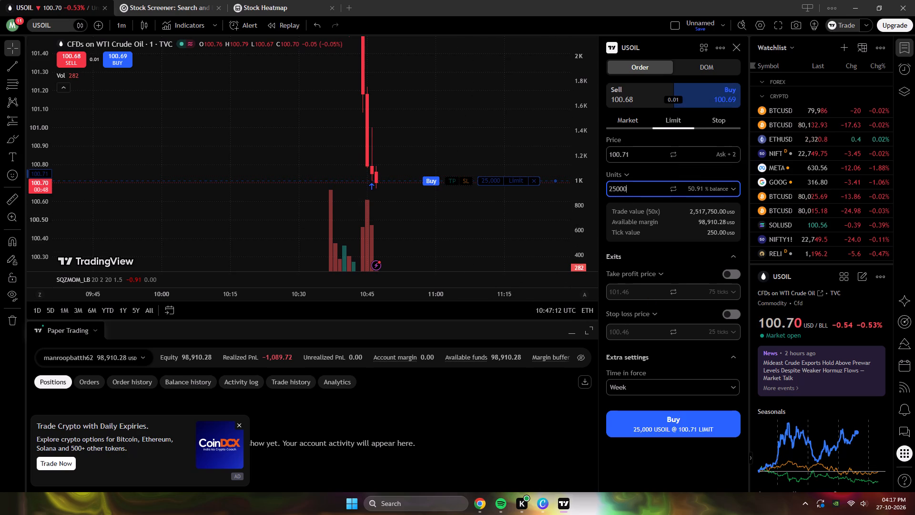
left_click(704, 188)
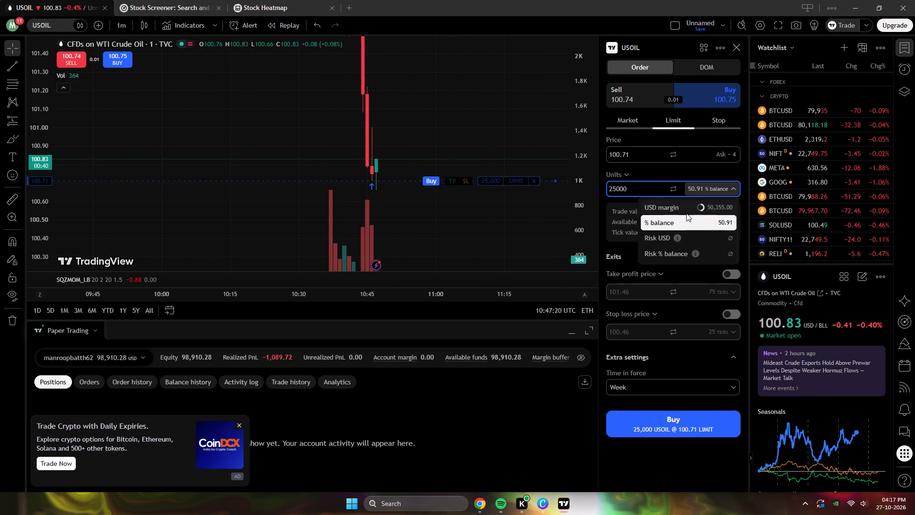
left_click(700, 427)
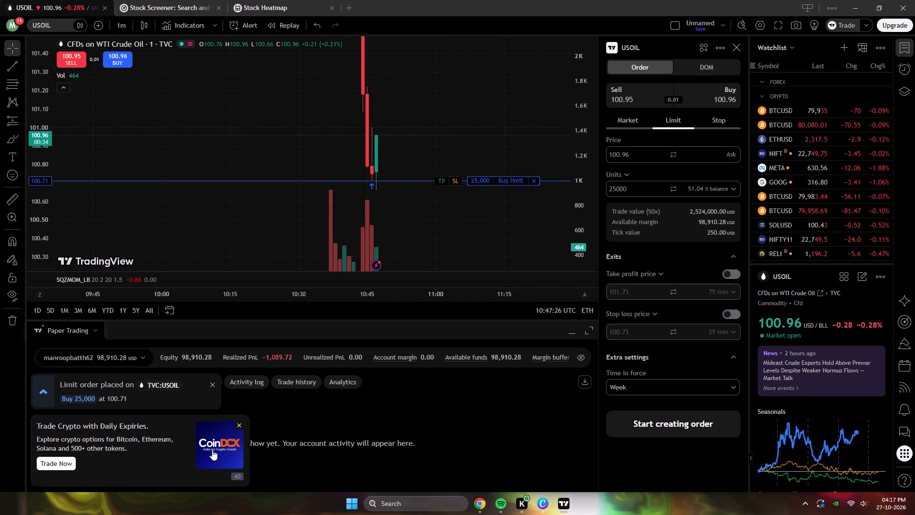
Dismiss the crypto advertisement and the limit order notification.
left_click(239, 424)
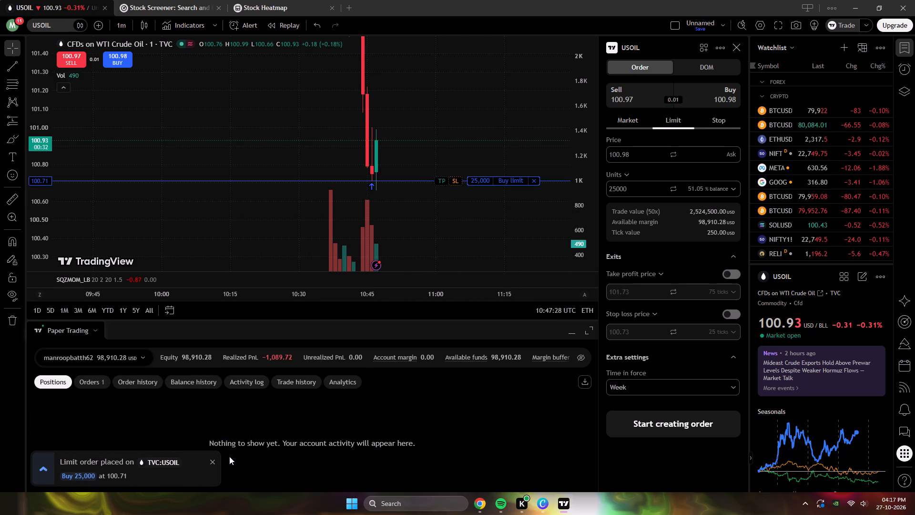
left_click(213, 463)
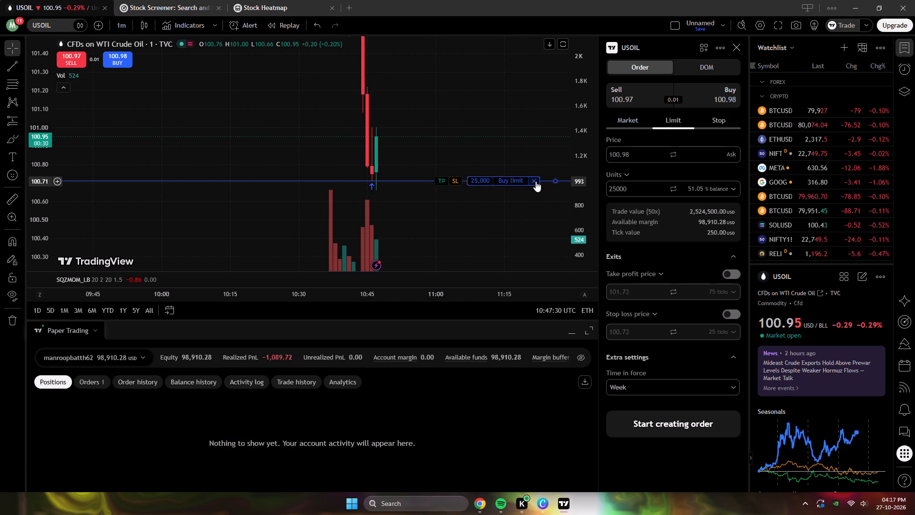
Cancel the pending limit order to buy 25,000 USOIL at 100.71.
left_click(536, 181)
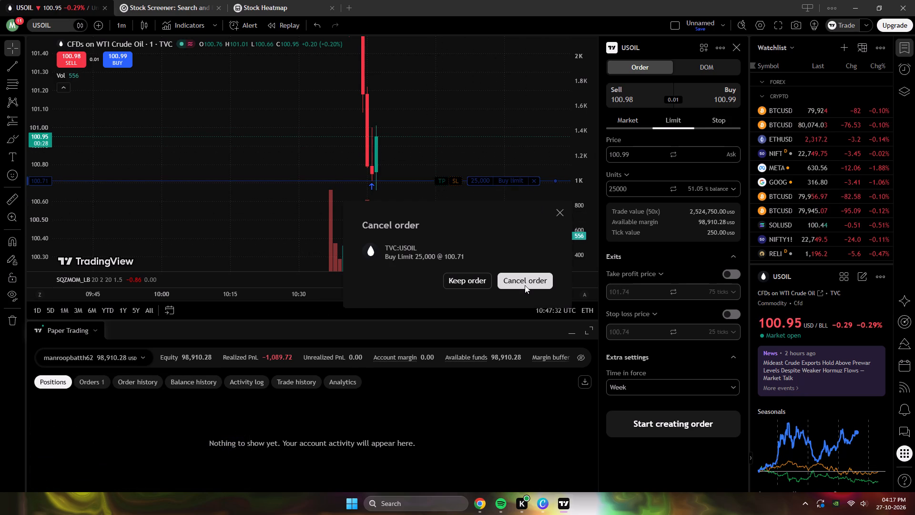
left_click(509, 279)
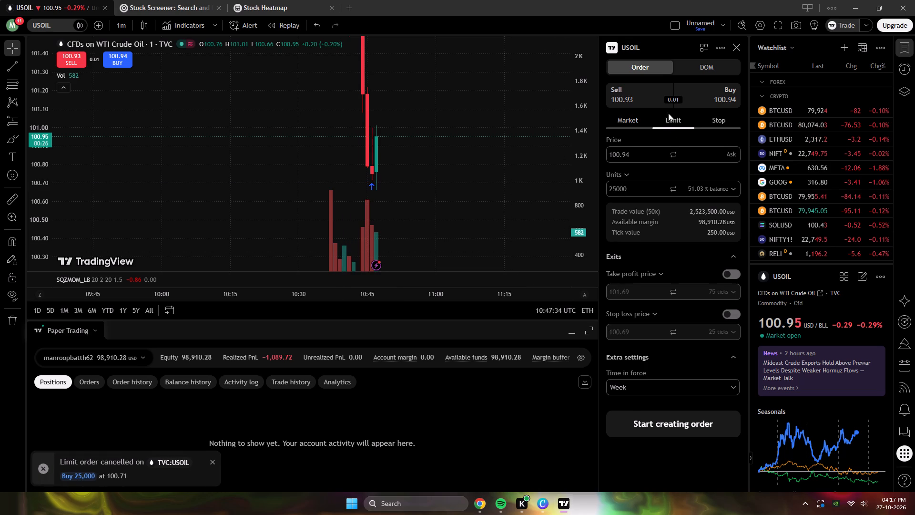
Switch the order type to Market and buy 25,000 USOIL.
left_click(634, 124)
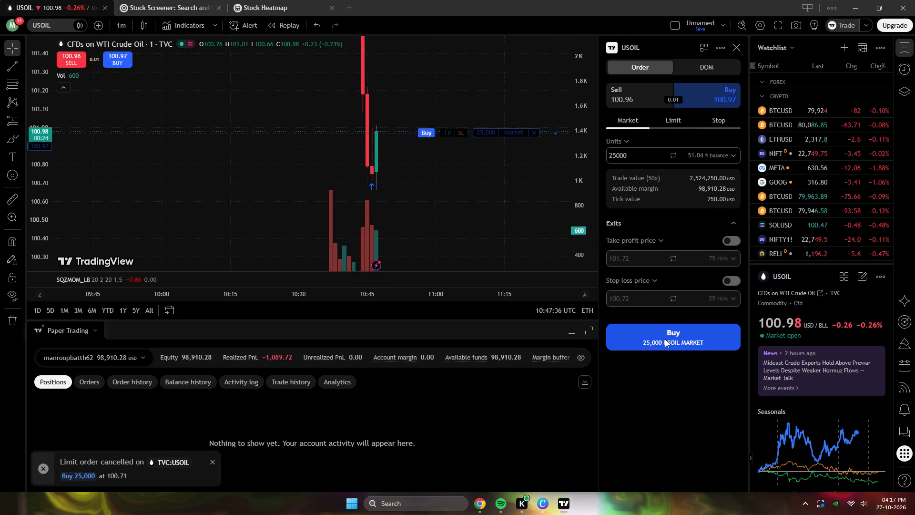
left_click(665, 339)
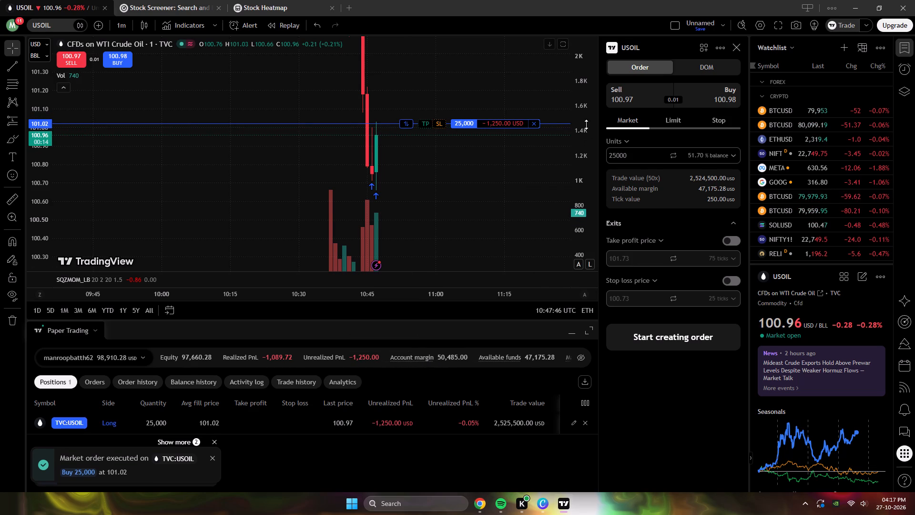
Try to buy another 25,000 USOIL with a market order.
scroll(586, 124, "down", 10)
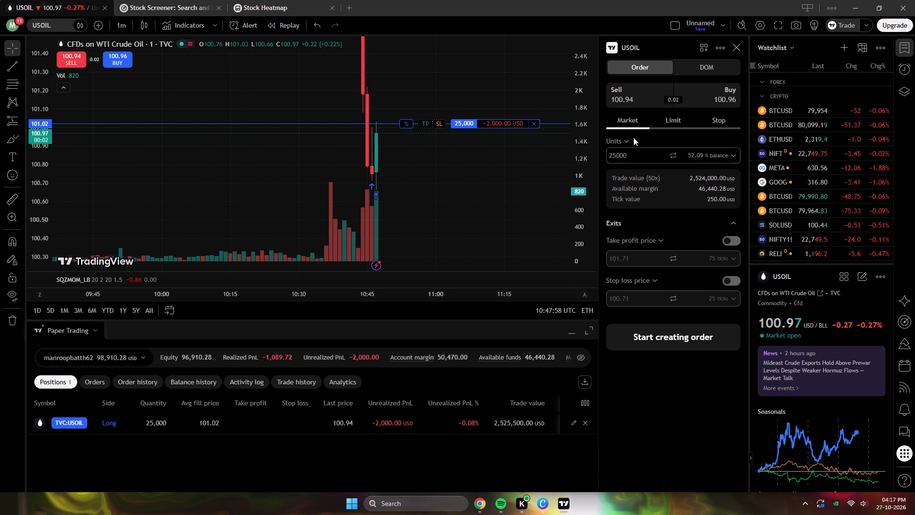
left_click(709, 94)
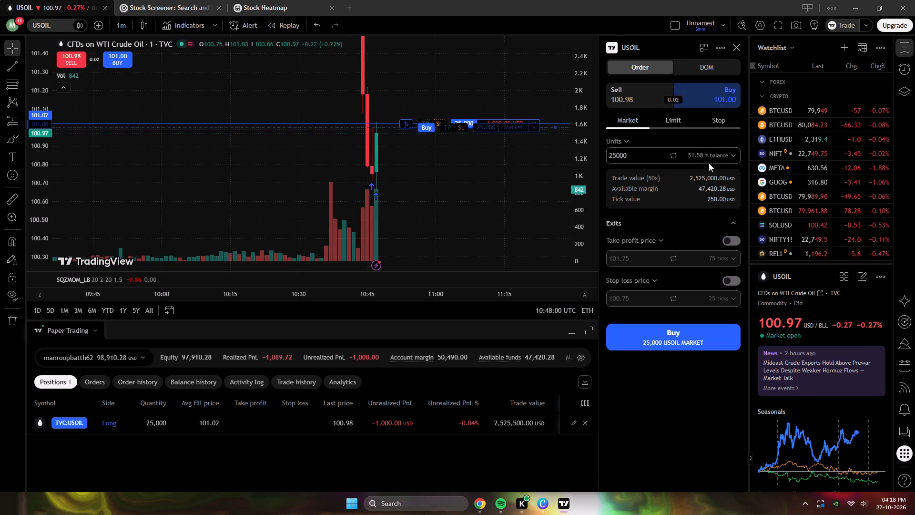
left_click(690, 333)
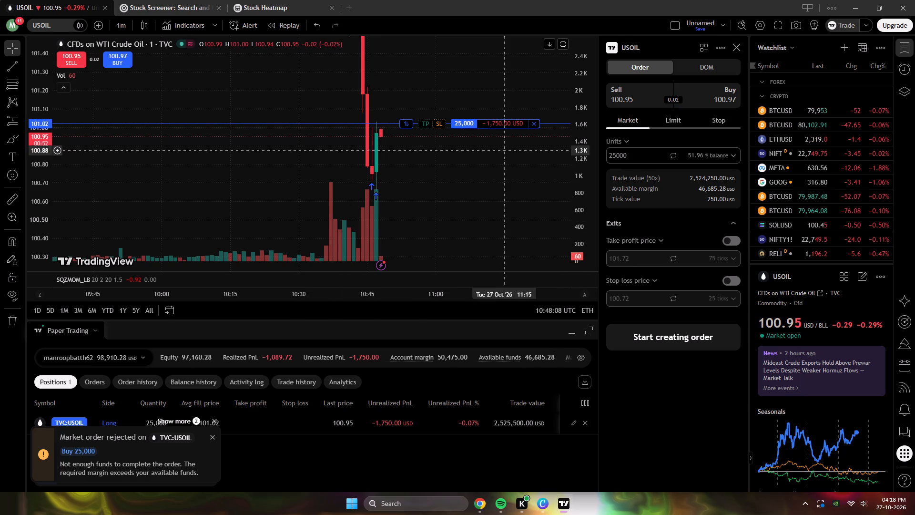
Hide the volume indicator on the USOIL chart.
scroll(587, 167, "down", 8)
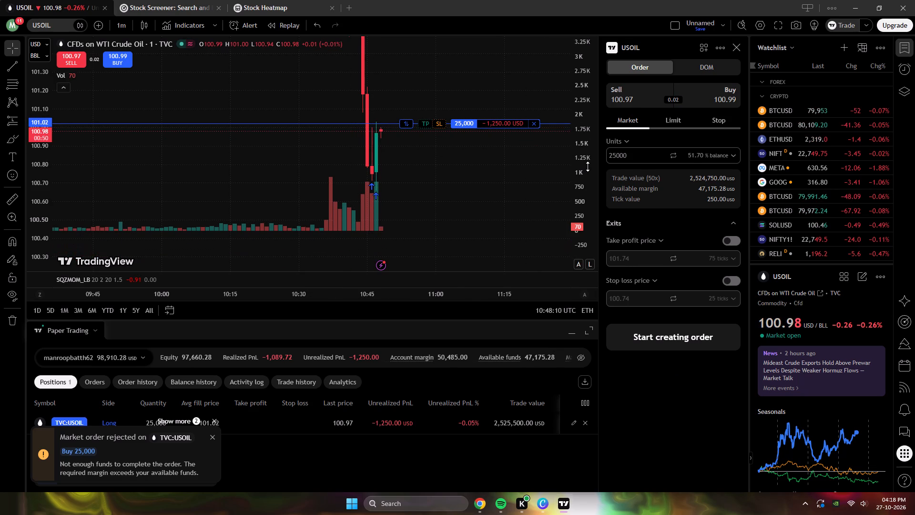
left_click_drag(326, 230, 364, 255)
left_click(369, 240)
right_click(370, 240)
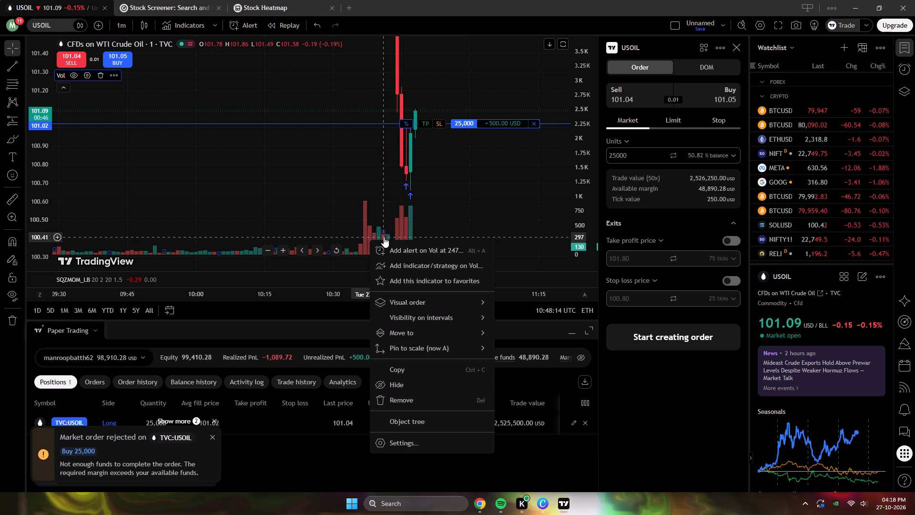
left_click(436, 381)
Examine the recent one-minute USOIL candles around the open long position at different zoom levels.
scroll(444, 145, "down", 6)
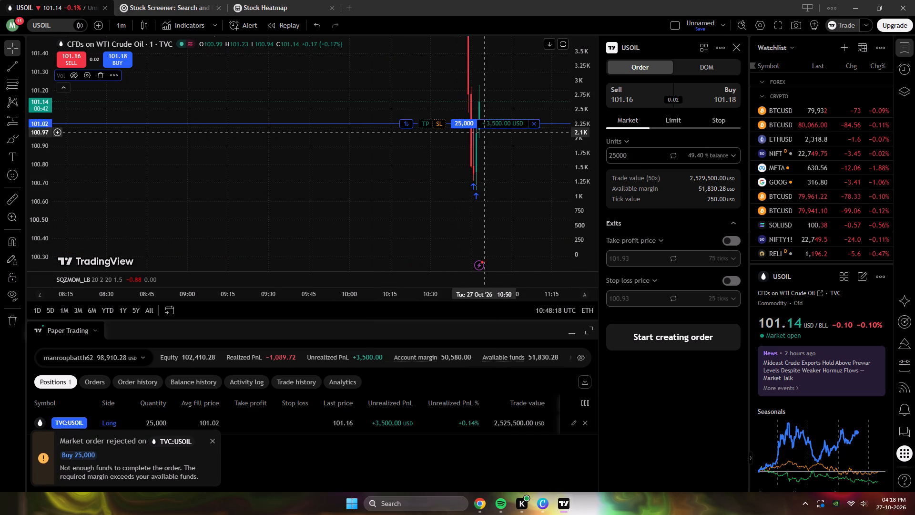
scroll(594, 133, "down", 10)
scroll(585, 136, "up", 2)
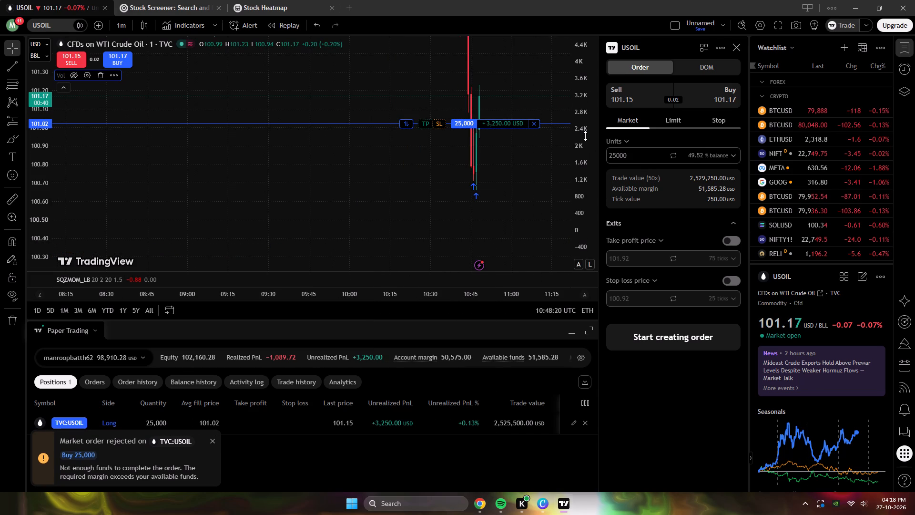
scroll(305, 133, "down", 4)
scroll(305, 133, "up", 18)
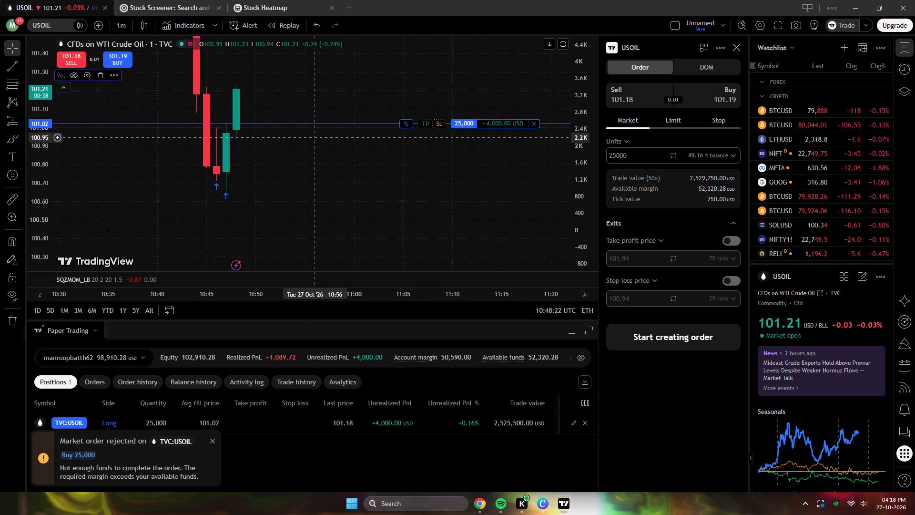
scroll(582, 101, "down", 5)
scroll(503, 106, "down", 5)
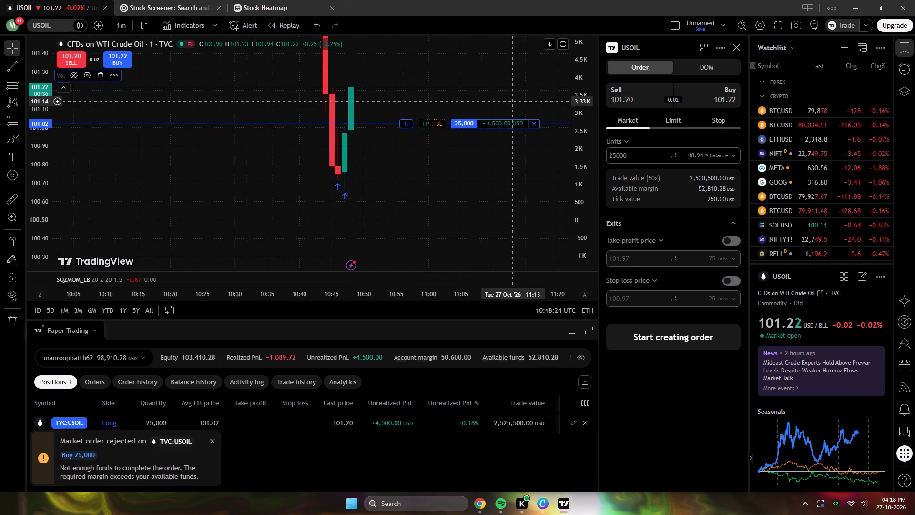
scroll(513, 101, "down", 2)
scroll(513, 101, "up", 3)
left_click_drag(329, 128, 334, 210)
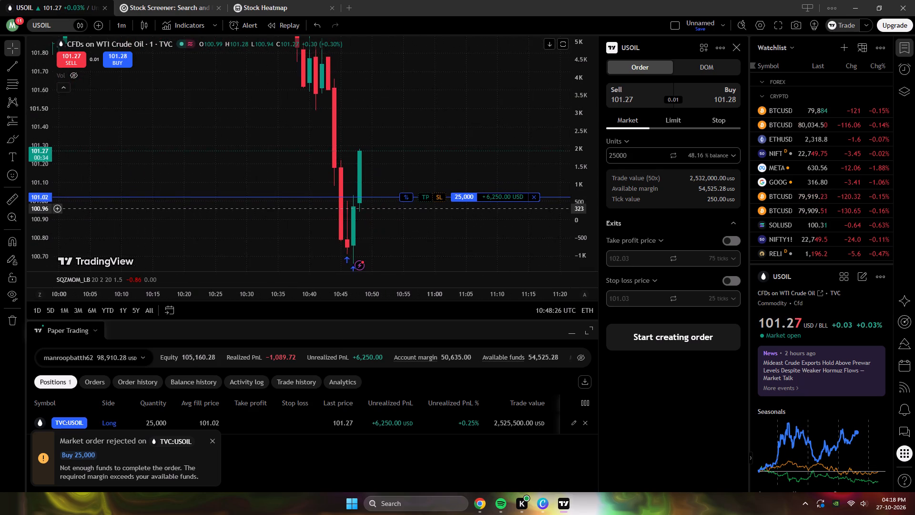
left_click_drag(334, 210, 285, 220)
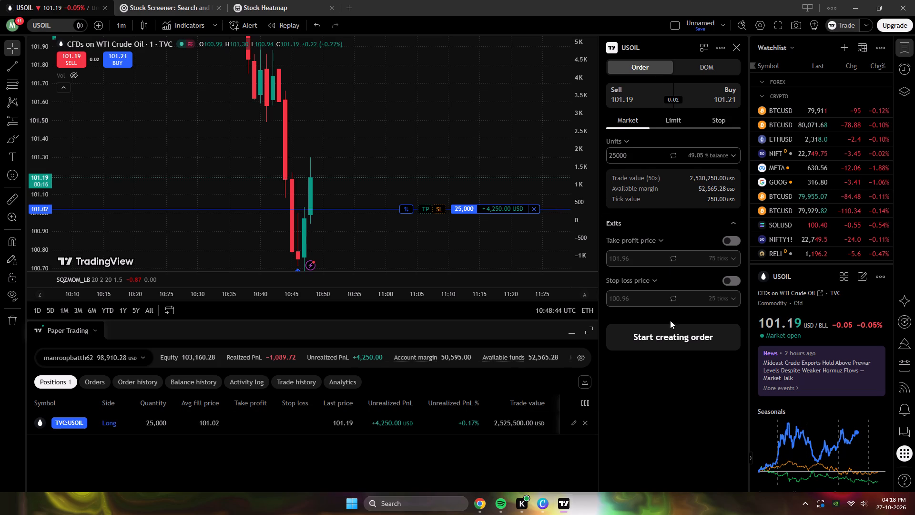
Add 25,000 USOIL to the long position with a market buy order.
left_click(722, 97)
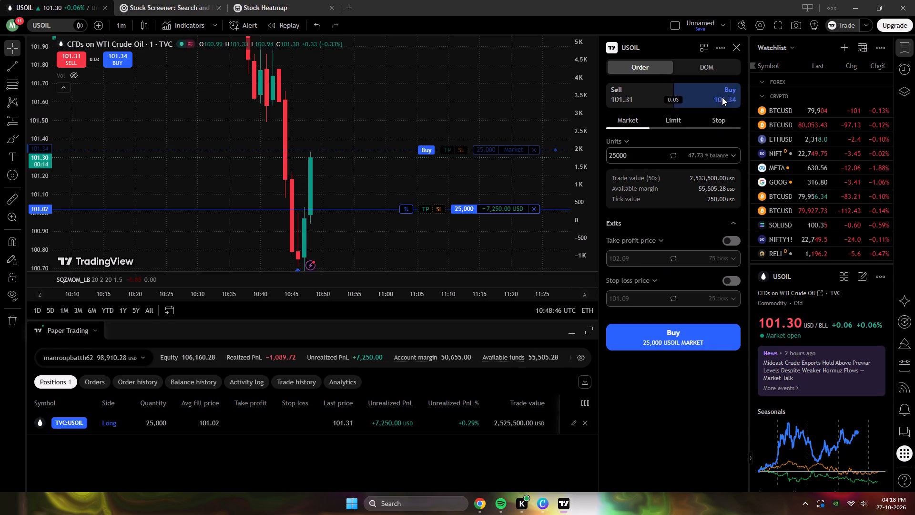
left_click(686, 329)
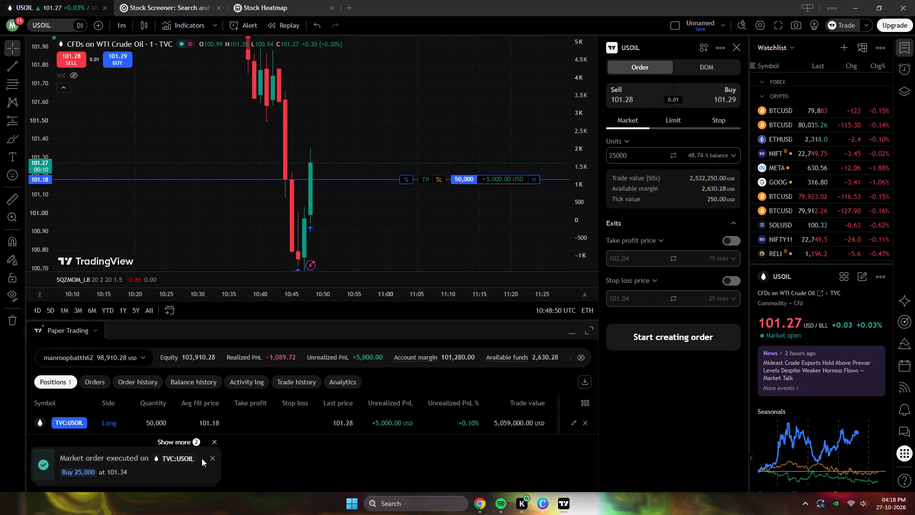
Dismiss the market order notifications for USOIL.
left_click(210, 455)
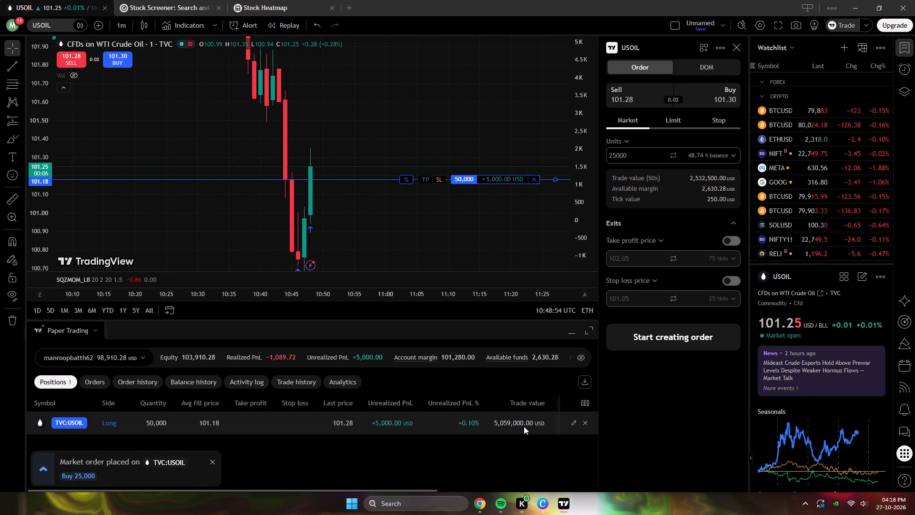
left_click(211, 463)
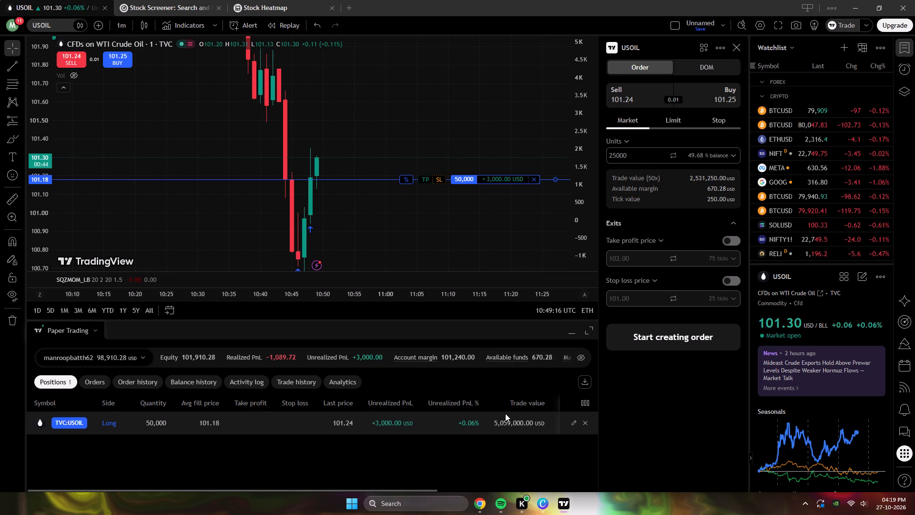
Examine the one-minute USOIL candles around the 50,000-unit long position at different zoom levels and scales.
scroll(578, 145, "down", 2)
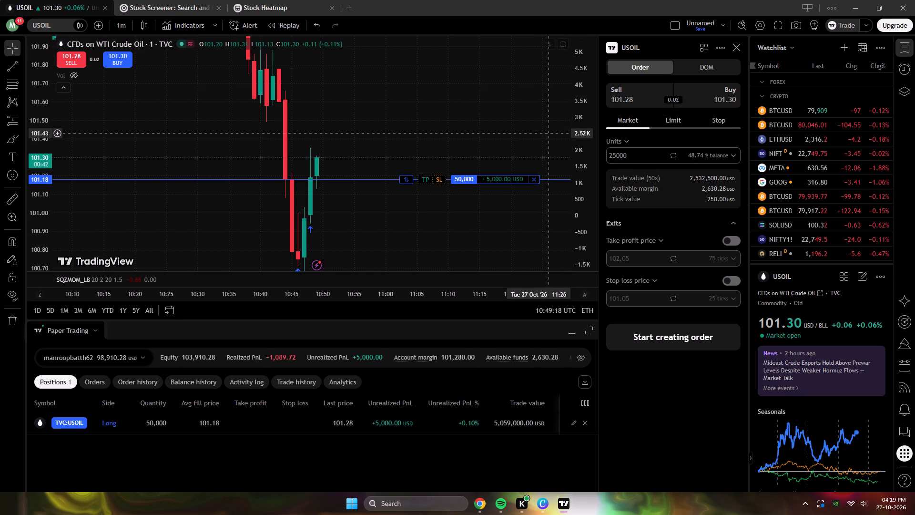
scroll(539, 128, "down", 3)
scroll(539, 128, "up", 1)
scroll(539, 128, "down", 3)
scroll(568, 126, "up", 3)
scroll(570, 125, "down", 5)
scroll(570, 125, "up", 4)
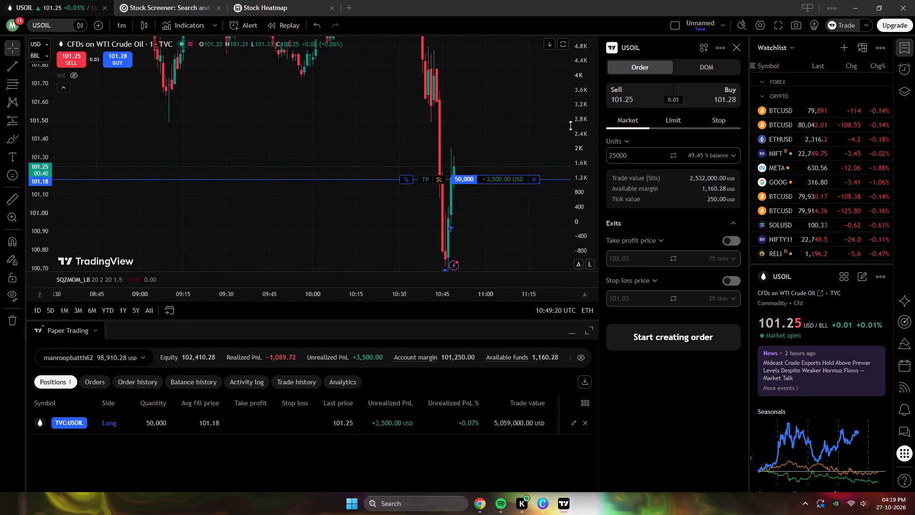
scroll(570, 125, "up", 13)
scroll(580, 132, "down", 18)
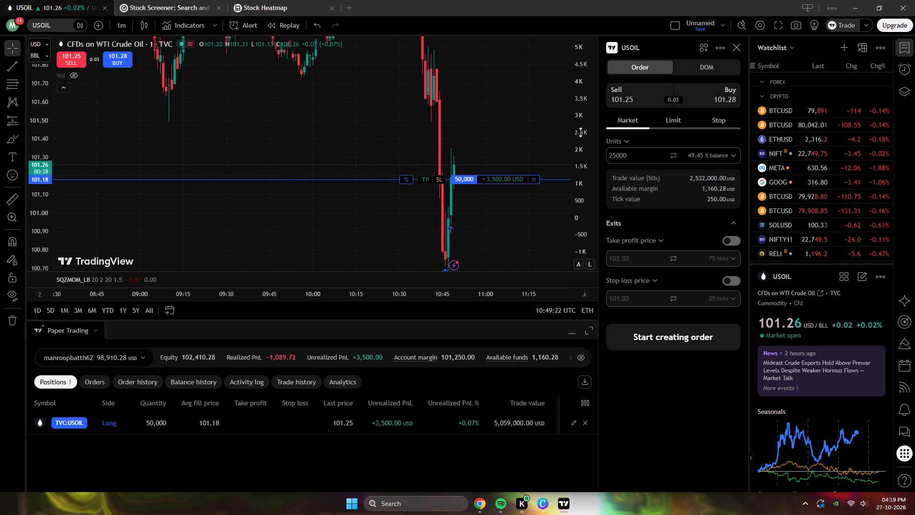
scroll(580, 132, "down", 11)
scroll(580, 132, "up", 14)
left_click(393, 102)
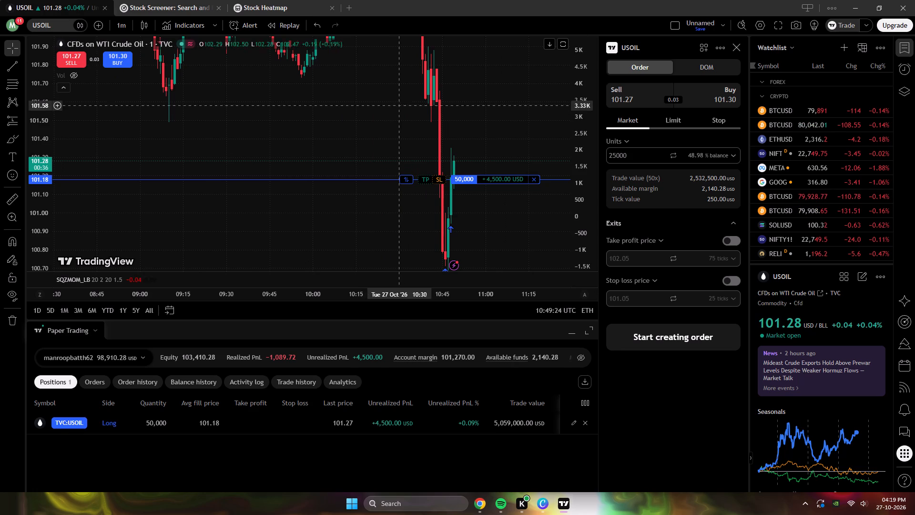
left_click(435, 116)
scroll(565, 122, "down", 6)
scroll(582, 136, "up", 6)
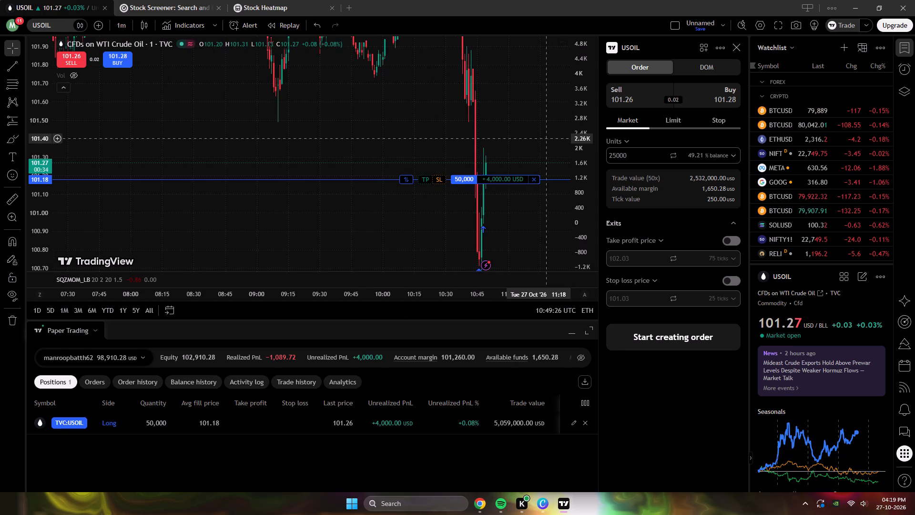
View the details of the upcoming economic event marked at 12:30 on the USOIL chart timeline.
left_click_drag(494, 156, 278, 143)
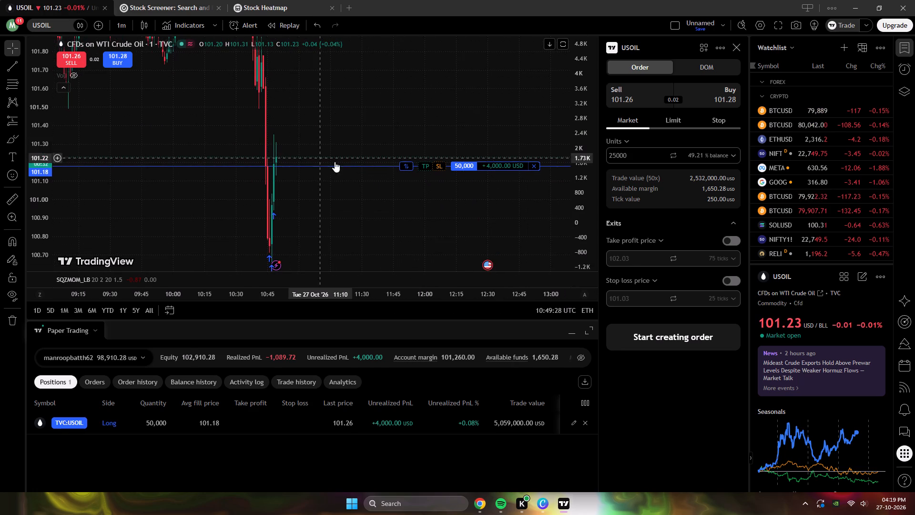
left_click(491, 267)
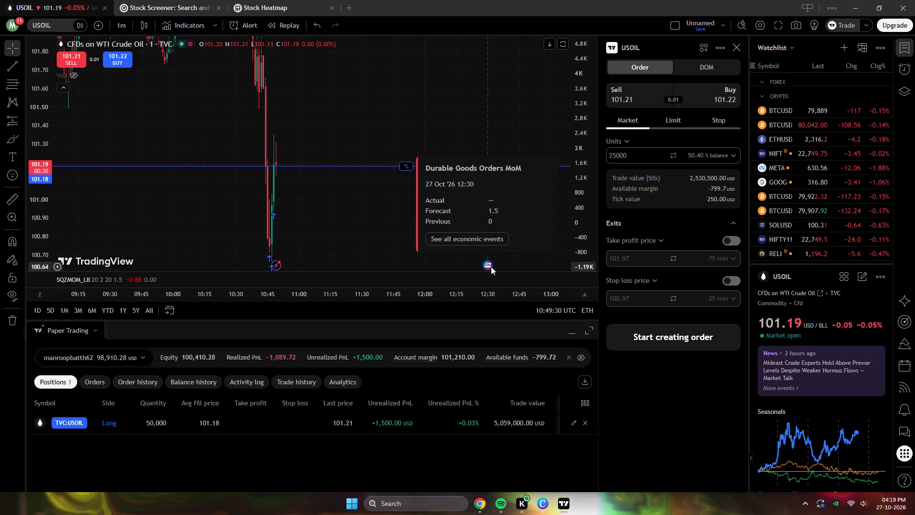
left_click(491, 267)
Examine the recent USOIL sell-off and rebound candles around the position's entry line at closer zoom.
scroll(400, 225, "up", 5)
left_click_drag(306, 203, 521, 192)
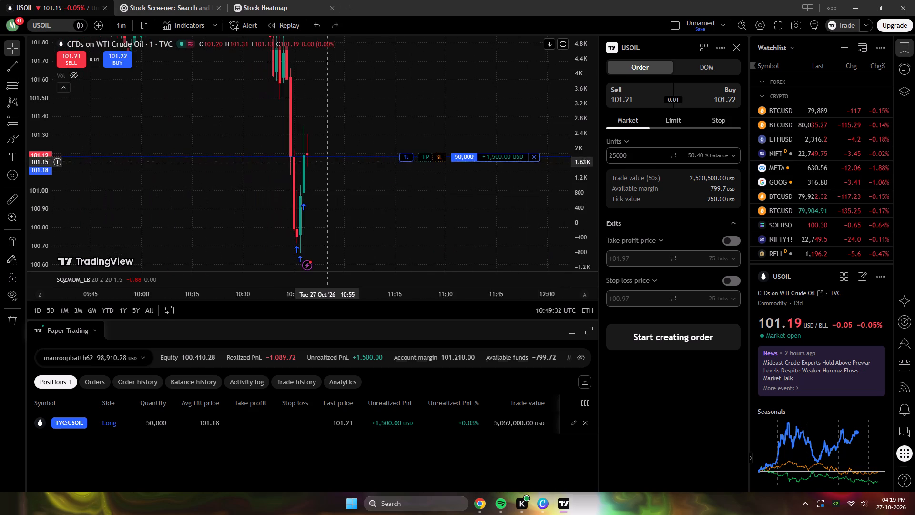
scroll(318, 160, "up", 6)
left_click_drag(289, 176, 652, 181)
scroll(349, 158, "up", 4)
scroll(292, 157, "up", 2)
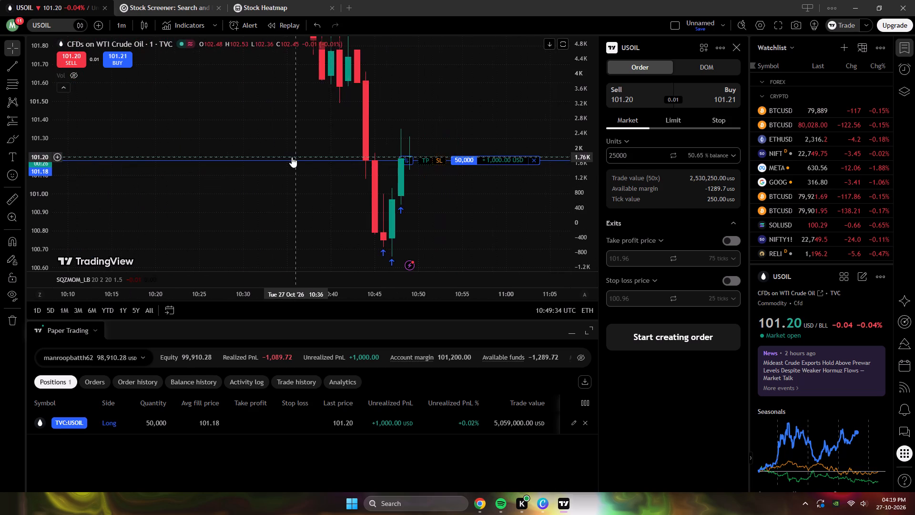
scroll(292, 157, "up", 2)
left_click_drag(281, 168, 261, 210)
scroll(274, 139, "down", 5)
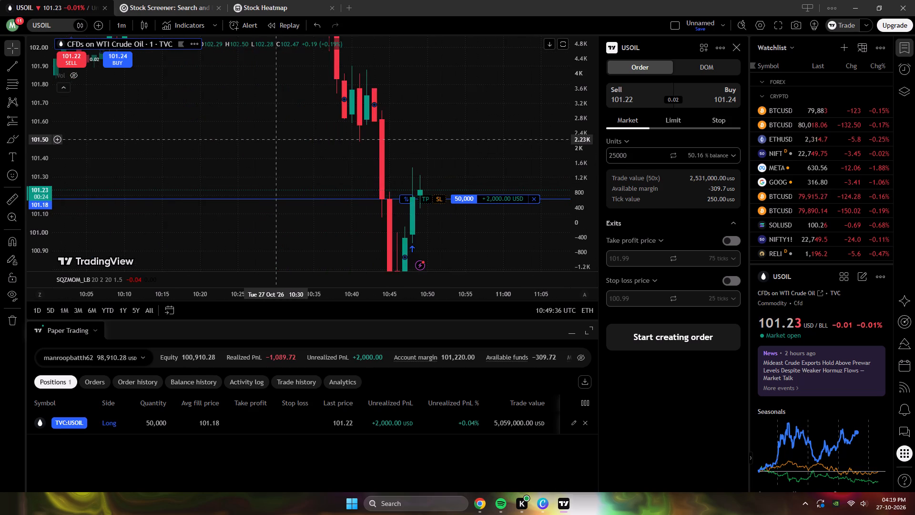
left_click_drag(274, 139, 142, 78)
scroll(590, 113, "down", 3)
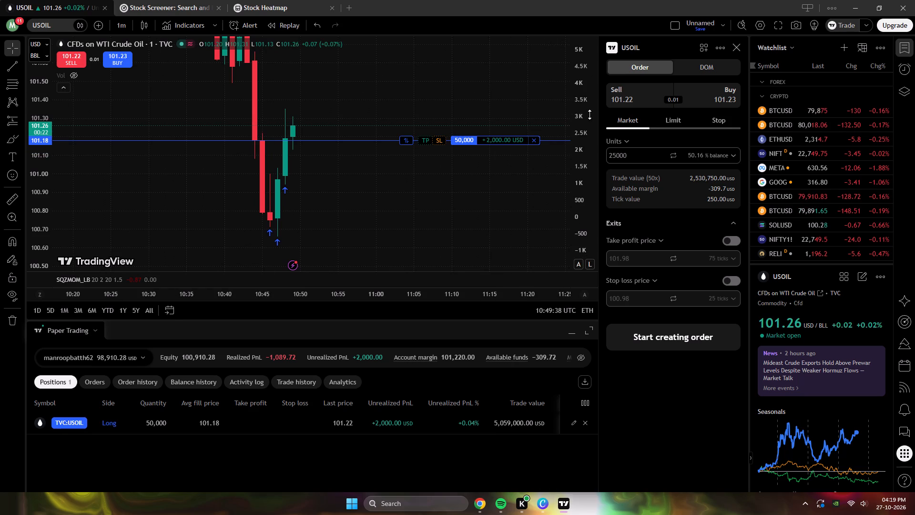
scroll(535, 152, "down", 1)
left_click(566, 175)
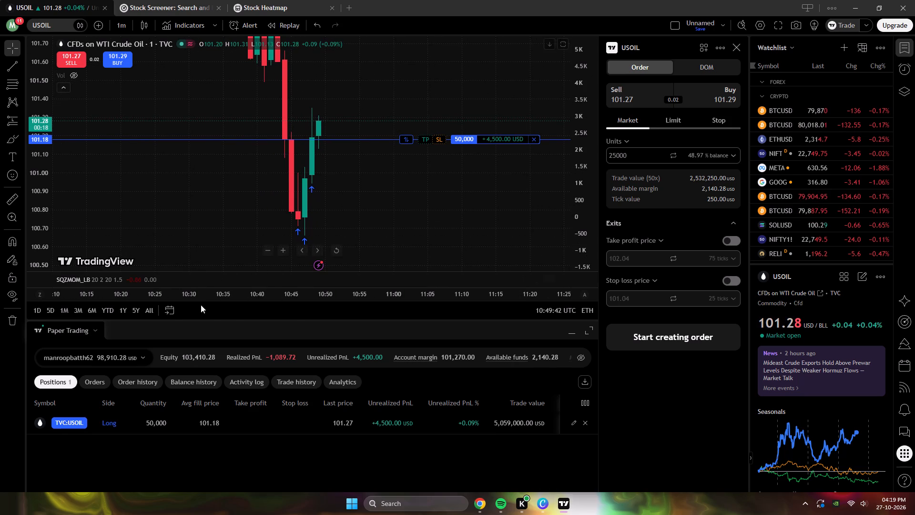
Read the latest news update attached to the current USOIL candle.
left_click(322, 267)
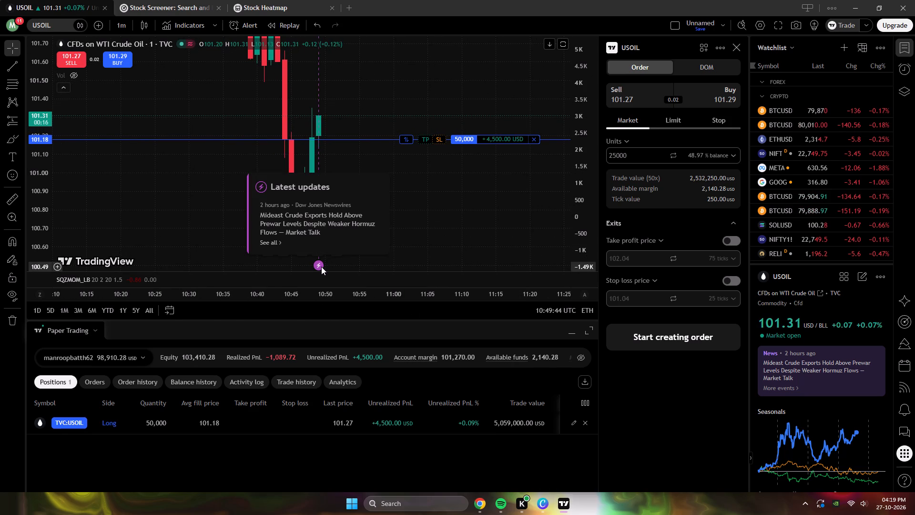
left_click(321, 267)
left_click_drag(314, 206, 301, 200)
left_click(308, 264)
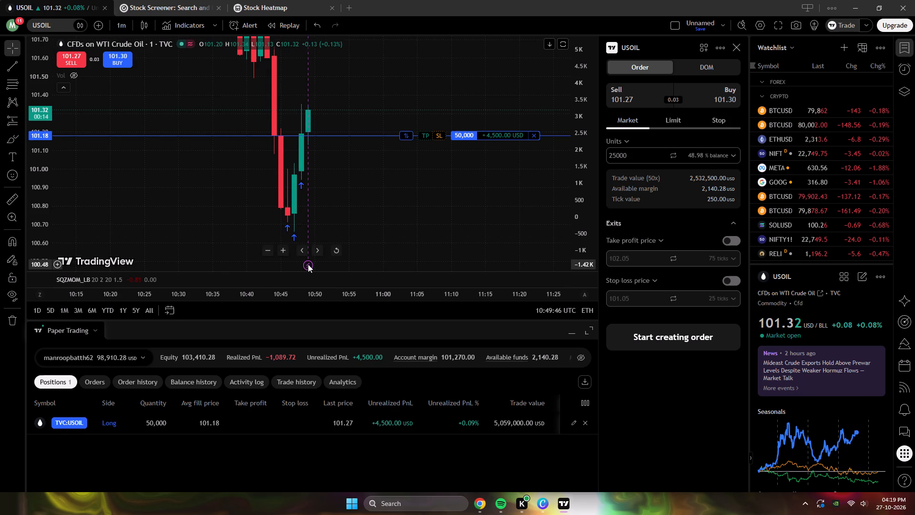
Examine how the newest one-minute USOIL candles move relative to the long position's entry line.
left_click(318, 143)
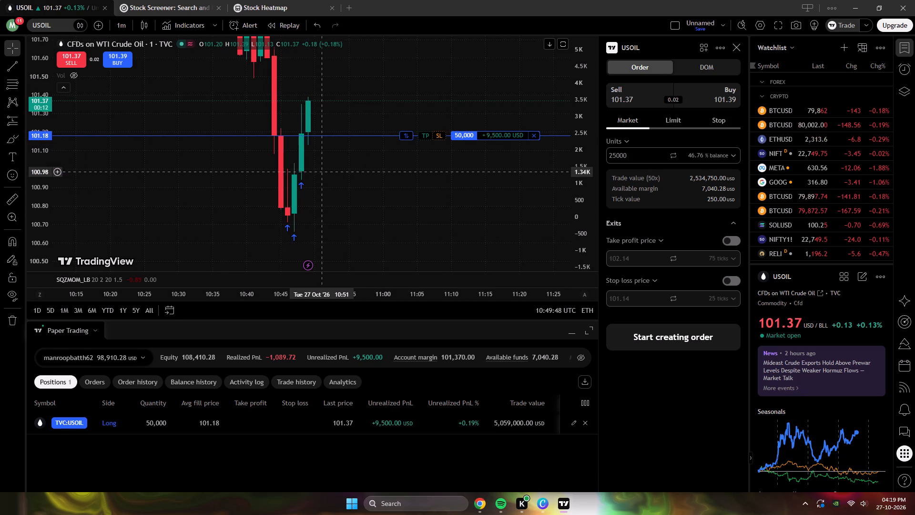
left_click_drag(312, 186, 304, 234)
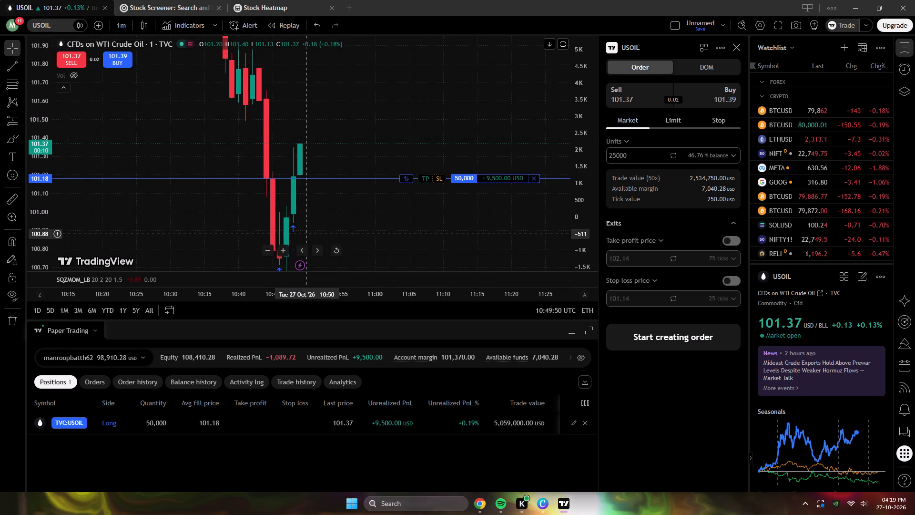
left_click_drag(297, 86, 275, 127)
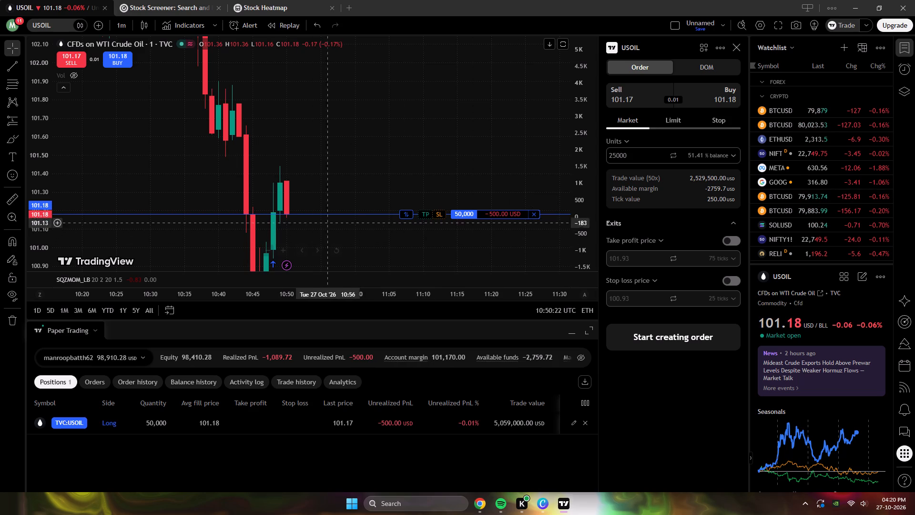
left_click_drag(294, 176, 288, 111)
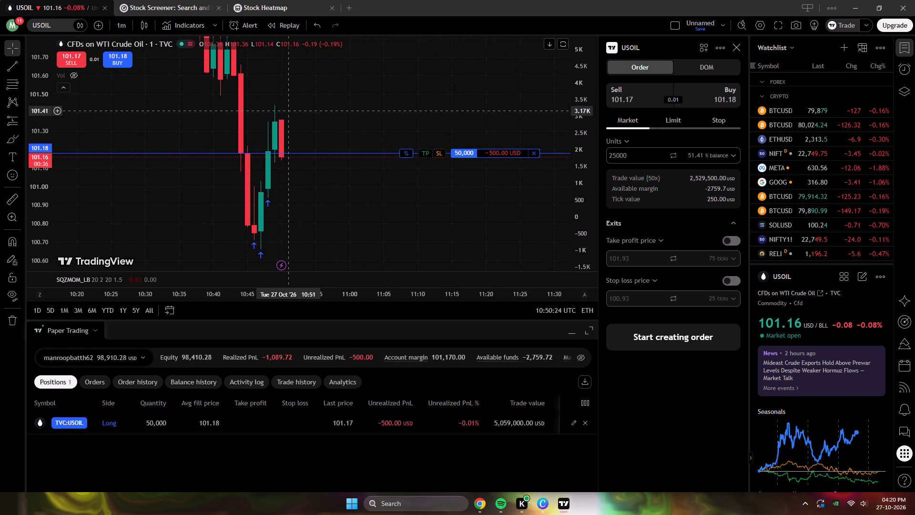
scroll(290, 114, "down", 1)
scroll(345, 193, "up", 2)
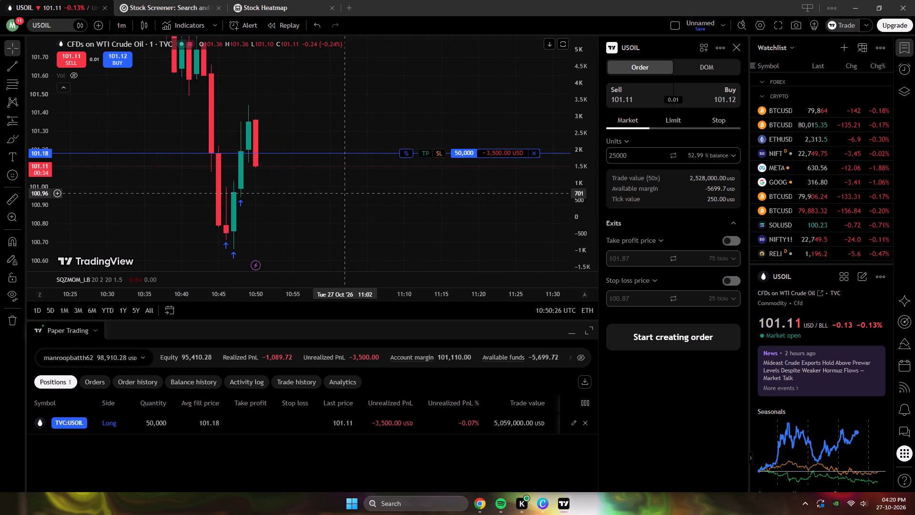
scroll(313, 188, "up", 3)
left_click_drag(298, 183, 527, 168)
scroll(389, 155, "down", 5)
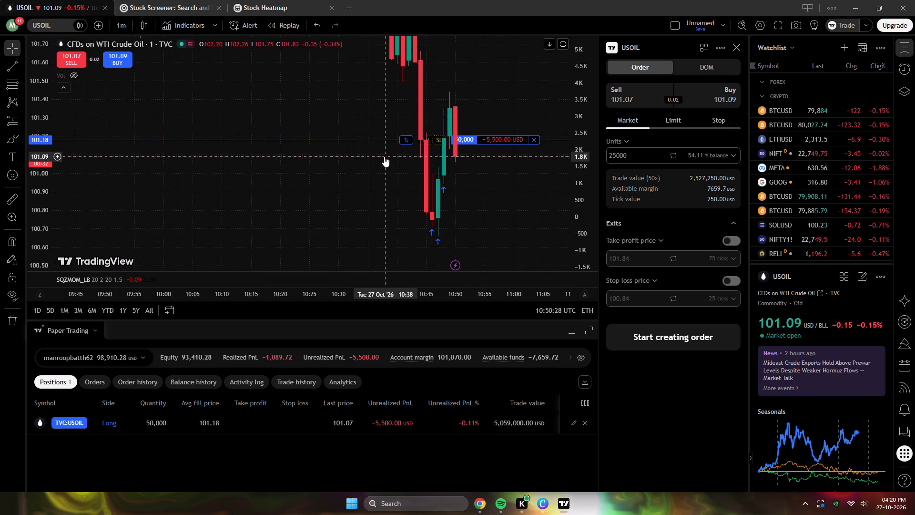
Rescale the USOIL chart's non-price scale, auto-fitting it and trying logarithmic mode before returning to linear.
scroll(579, 110, "down", 12)
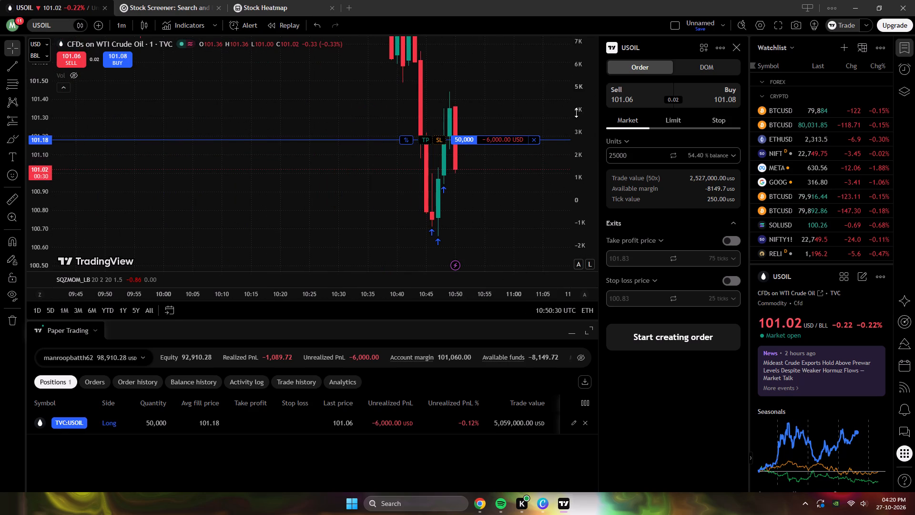
scroll(576, 115, "down", 19)
scroll(574, 117, "up", 9)
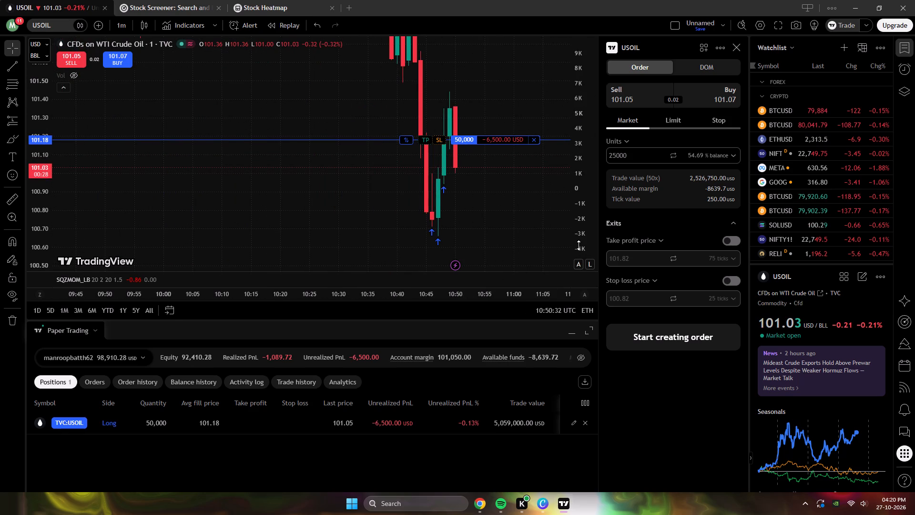
left_click(577, 264)
left_click(587, 265)
scroll(566, 160, "down", 1)
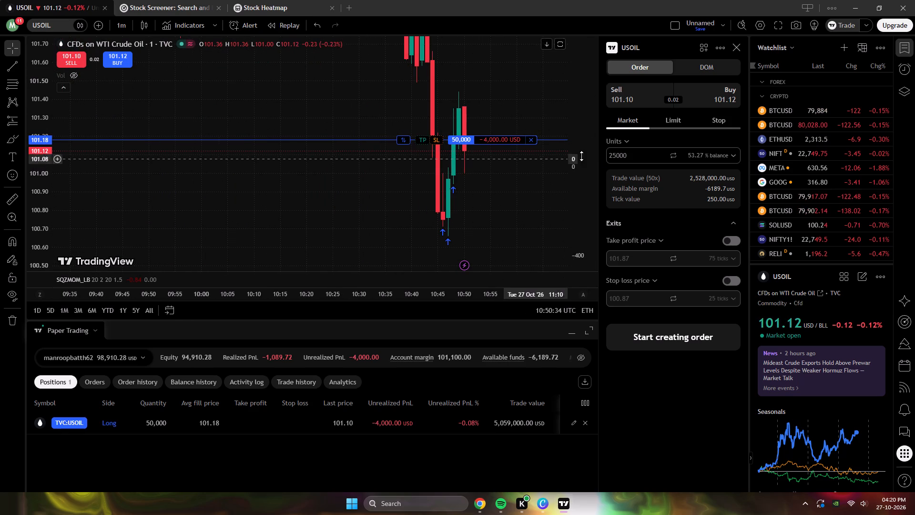
scroll(606, 159, "up", 7)
left_click(587, 266)
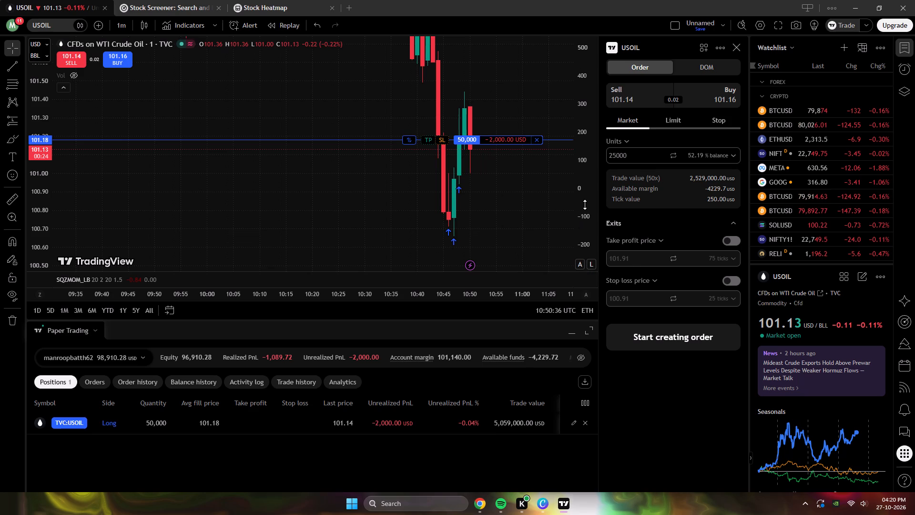
scroll(585, 205, "up", 6)
scroll(585, 205, "down", 4)
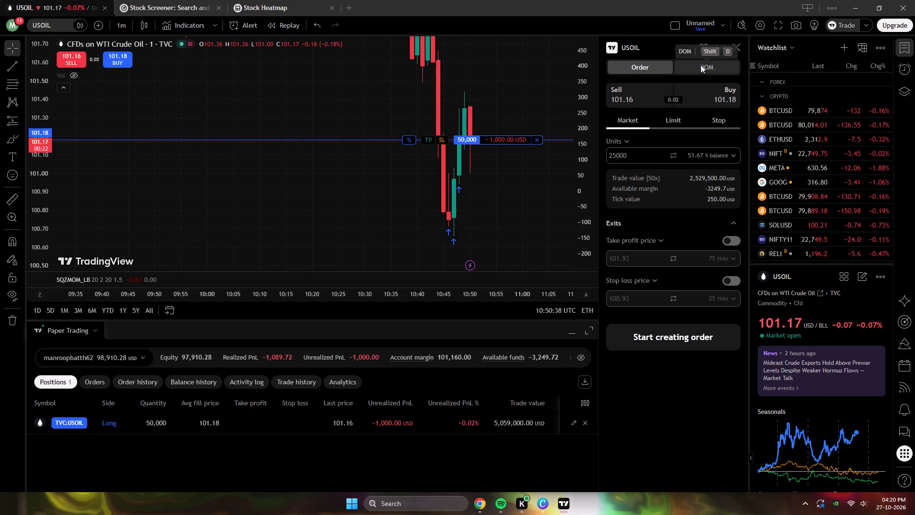
Close the USOIL order ticket.
left_click(738, 49)
Examine the latest USOIL candles and position line on the widened chart with a compressed price scale.
left_click_drag(490, 122, 284, 304)
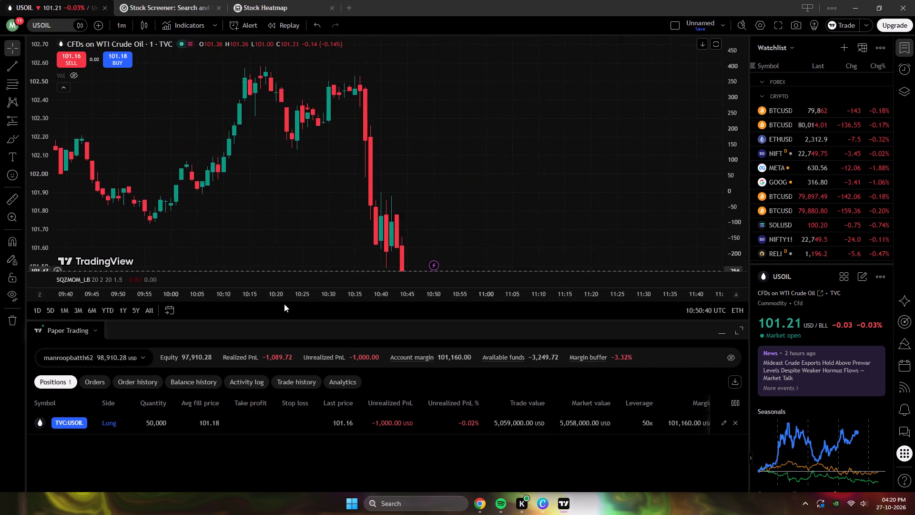
left_click_drag(284, 304, 281, 151)
scroll(305, 154, "down", 2)
scroll(306, 154, "up", 3)
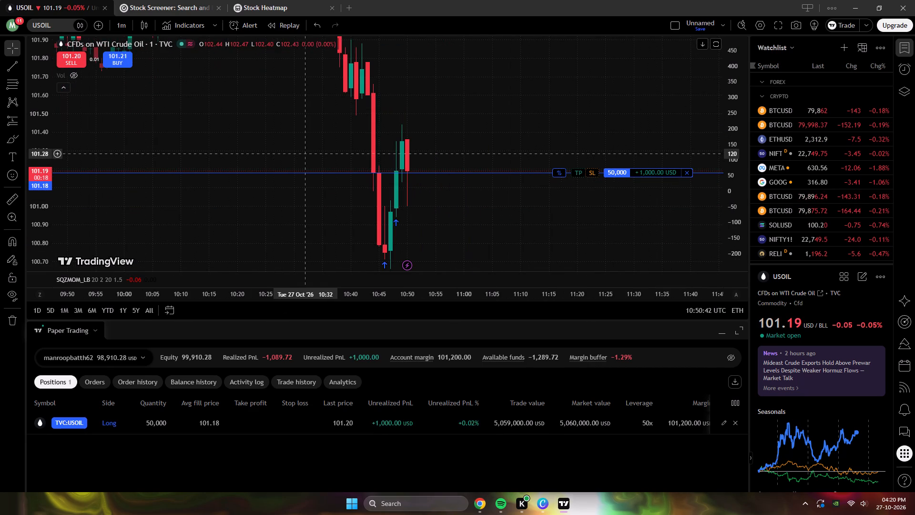
scroll(48, 122, "down", 11)
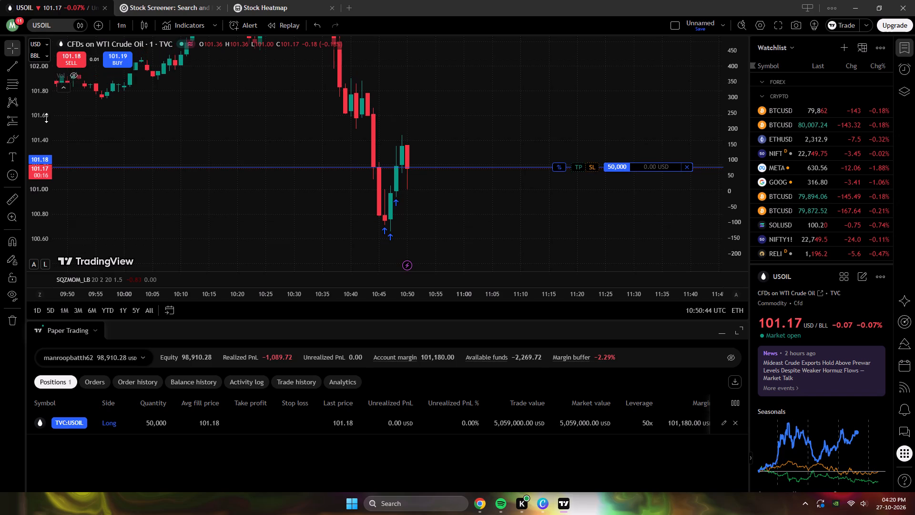
left_click(46, 105)
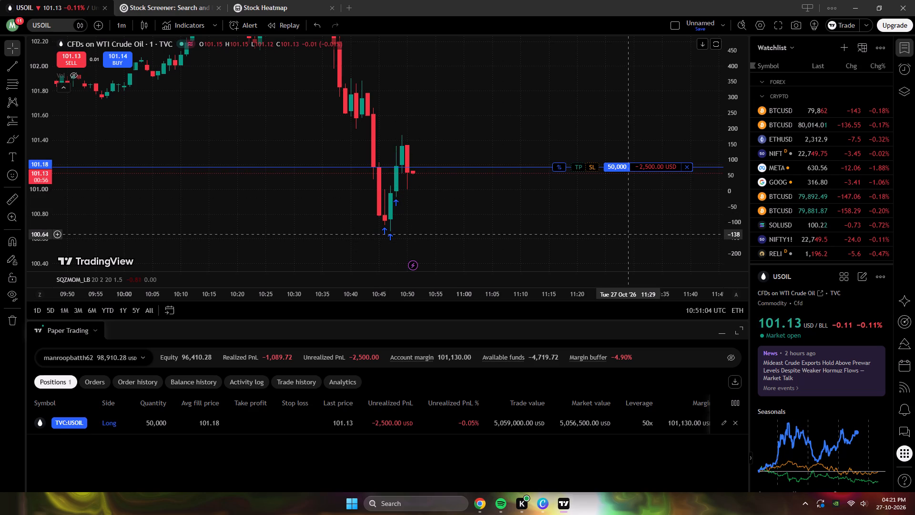
Review the one-minute USOIL price history back to 26 October and forward again to the latest candles.
left_click_drag(280, 204, 911, 138)
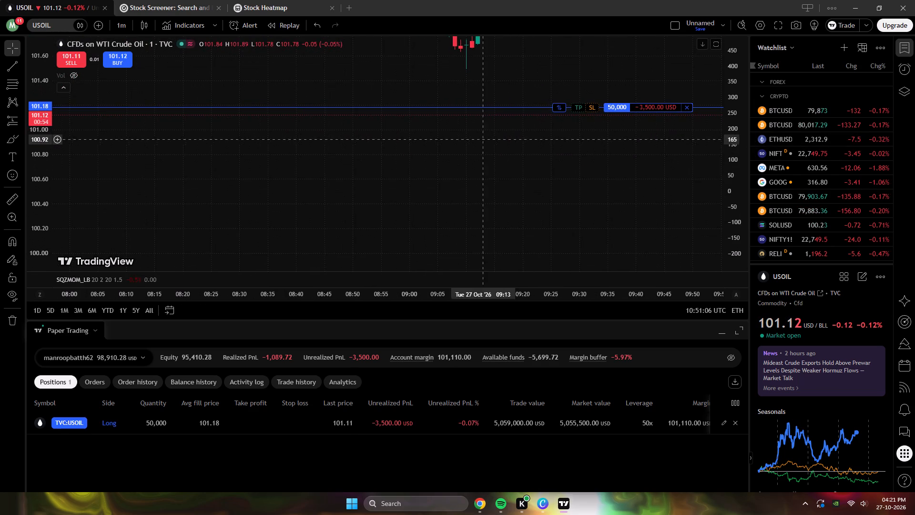
left_click_drag(326, 155, 914, 156)
left_click_drag(369, 142, 876, 142)
left_click_drag(277, 143, 891, 143)
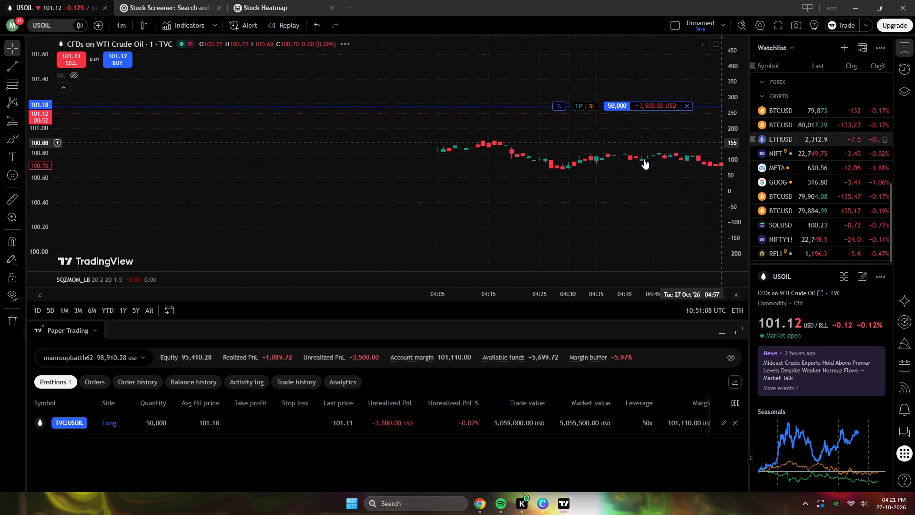
left_click_drag(387, 159, 862, 155)
left_click_drag(345, 170, 879, 170)
left_click_drag(282, 172, 850, 171)
left_click_drag(382, 166, 914, 166)
left_click_drag(641, 174, 264, 172)
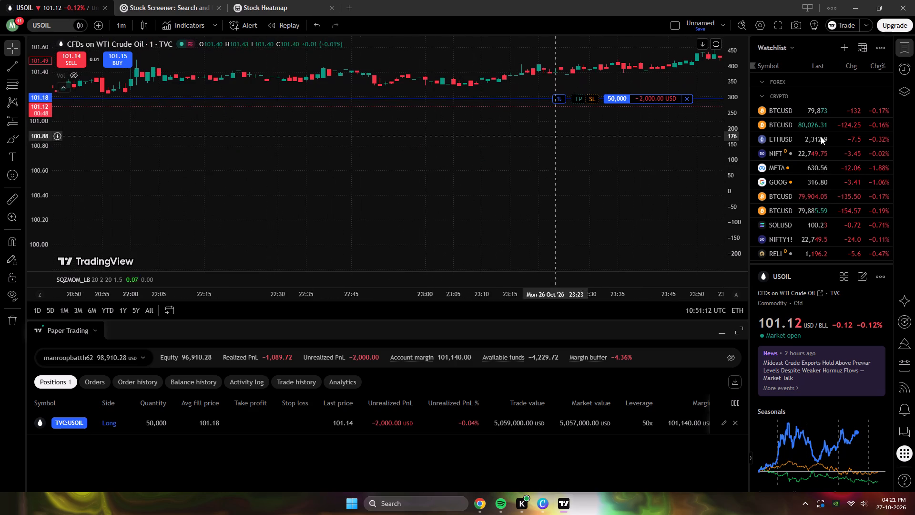
left_click_drag(823, 137, 334, 206)
left_click_drag(574, 170, 269, 204)
left_click_drag(598, 185, 222, 192)
left_click_drag(572, 182, 122, 191)
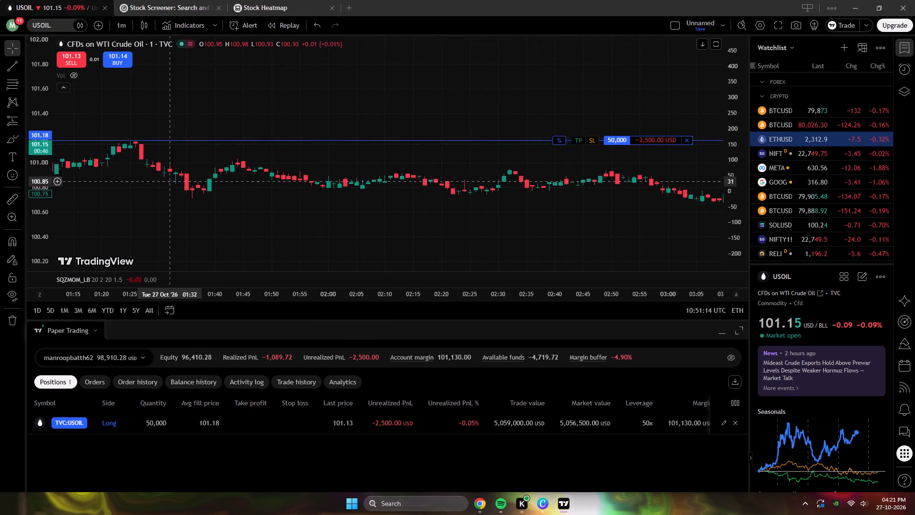
left_click_drag(536, 170, 130, 166)
left_click_drag(775, 161, 254, 149)
left_click_drag(589, 256, 232, 224)
left_click_drag(617, 246, 239, 225)
left_click_drag(588, 187, 254, 201)
left_click_drag(616, 212, 263, 210)
left_click_drag(598, 179, 269, 196)
left_click_drag(626, 167, 490, 197)
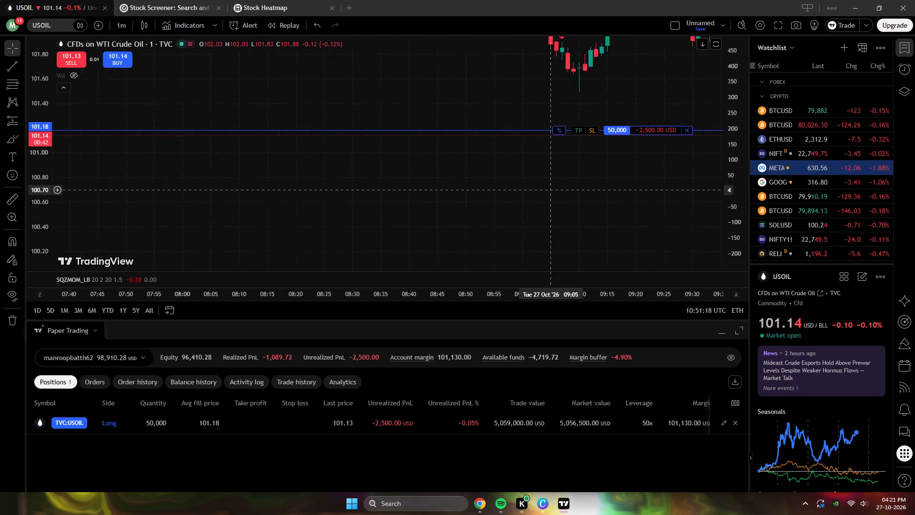
left_click_drag(490, 197, 363, 197)
left_click_drag(559, 171, 281, 190)
left_click_drag(639, 199, 415, 205)
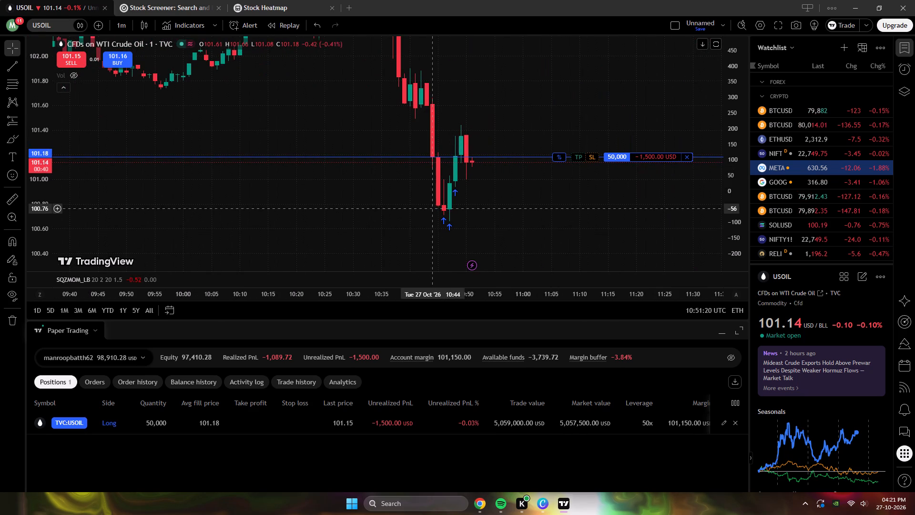
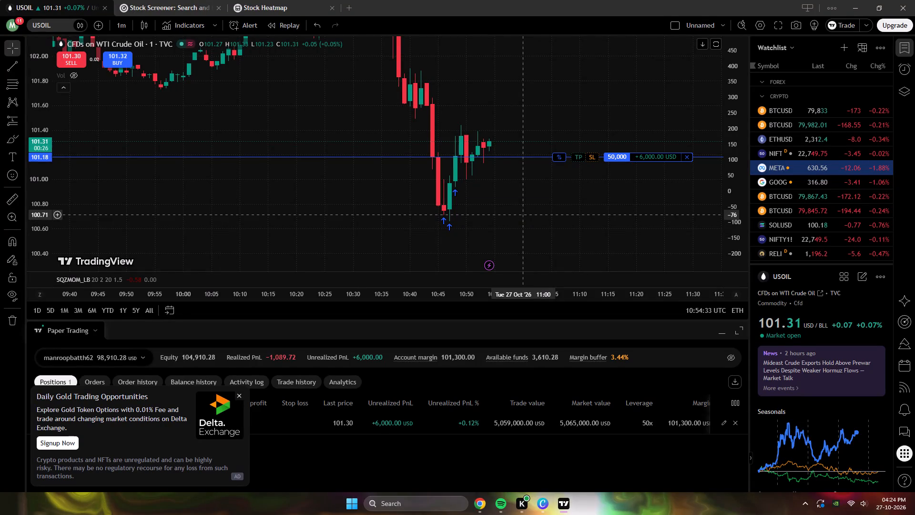
Close the entire long 50,000 USOIL paper trading position at market.
left_click(687, 158)
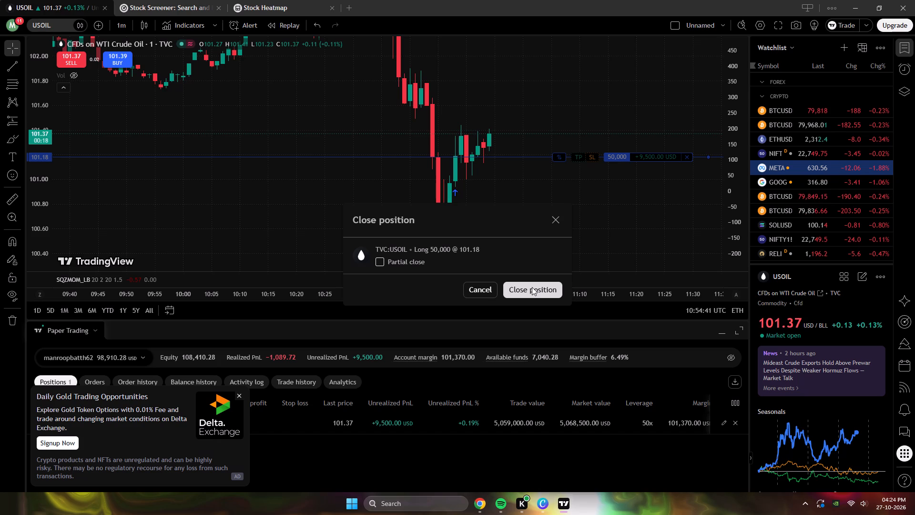
left_click(532, 287)
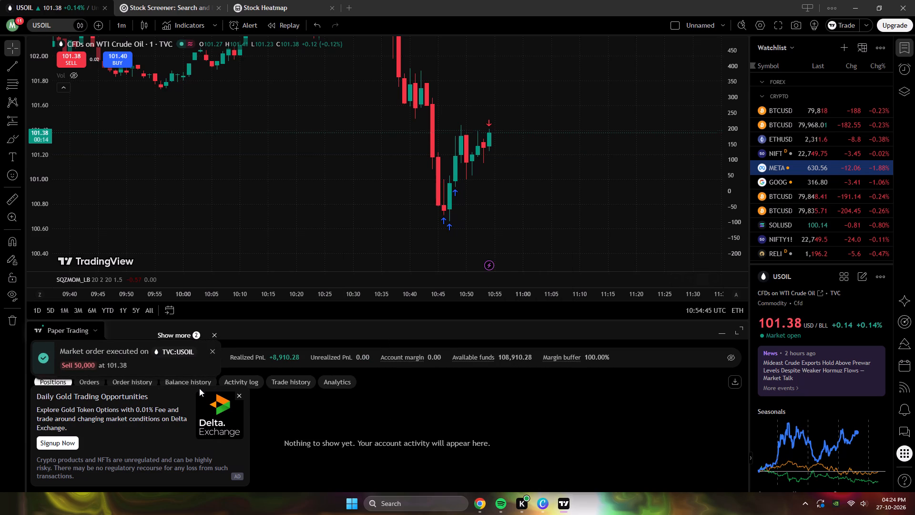
Dismiss the USOIL market order notifications and the Delta Exchange advertisement covering the paper trading account details.
left_click(214, 354)
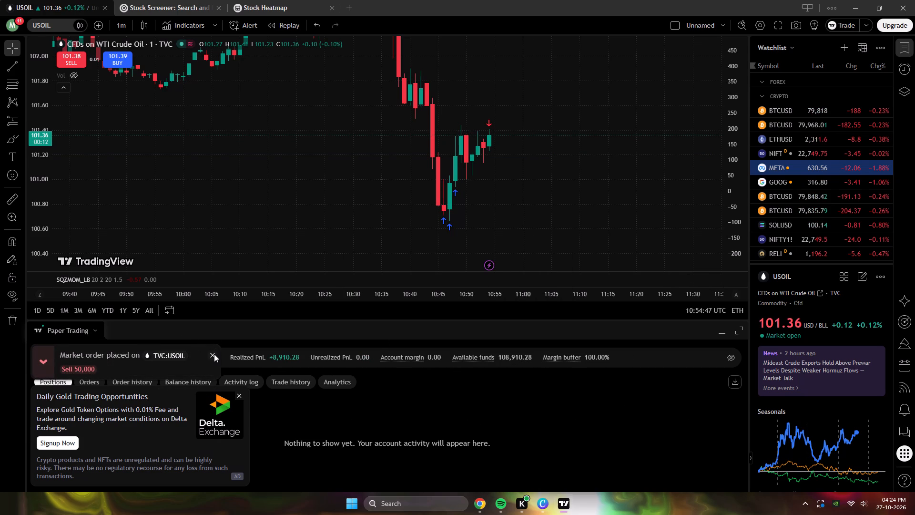
left_click(214, 354)
left_click(236, 394)
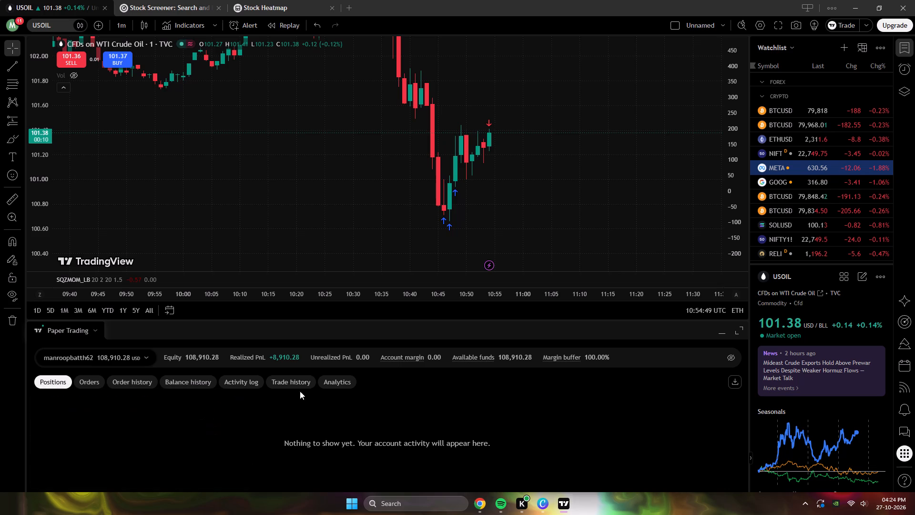